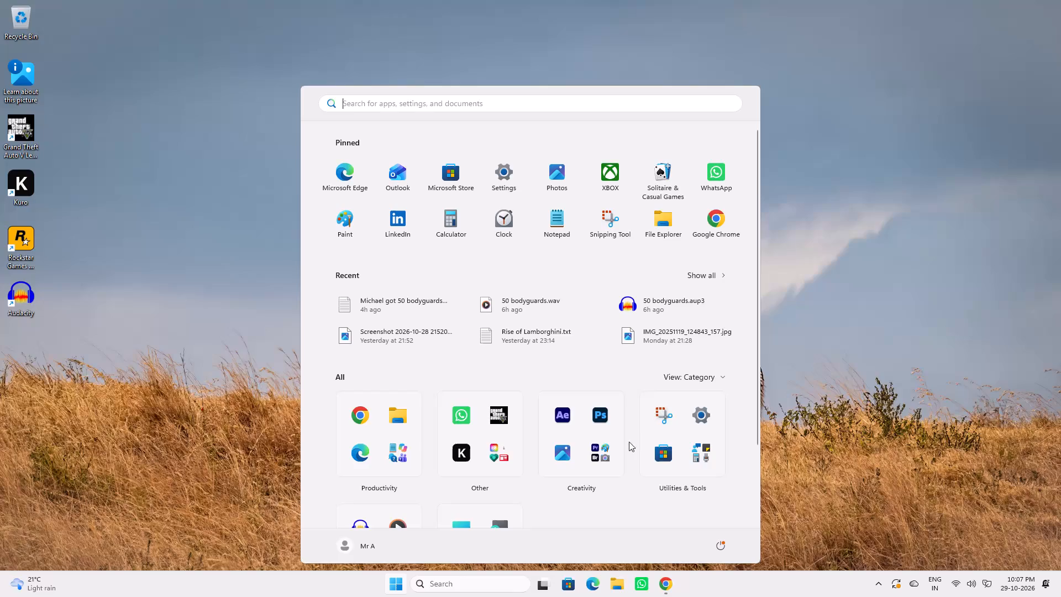
Launch Adobe After Effects 2026, dismiss the payment window and open the most recent Untitled Project.
click(562, 417)
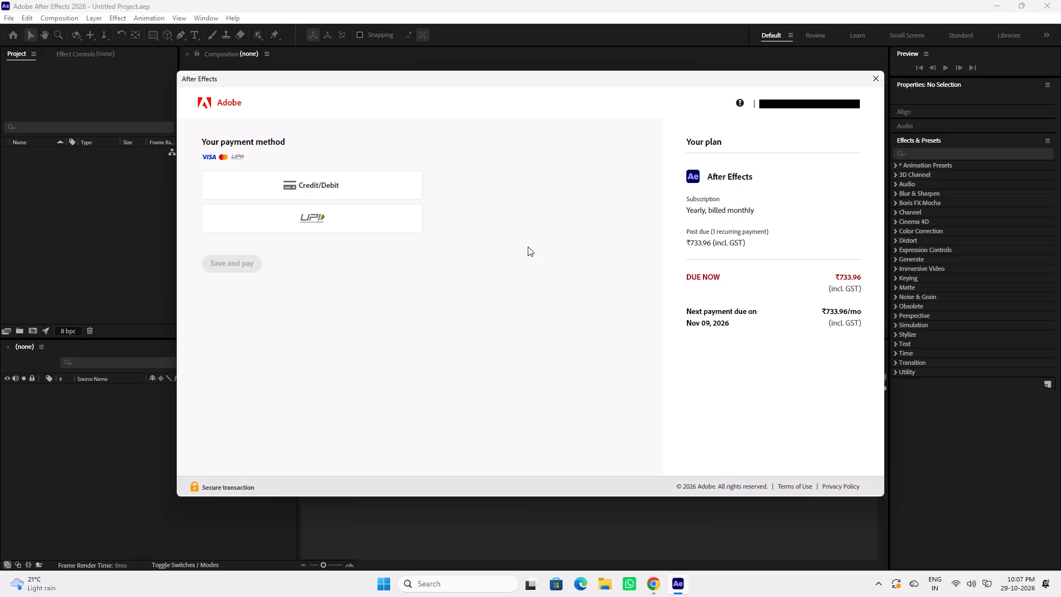
click(874, 79)
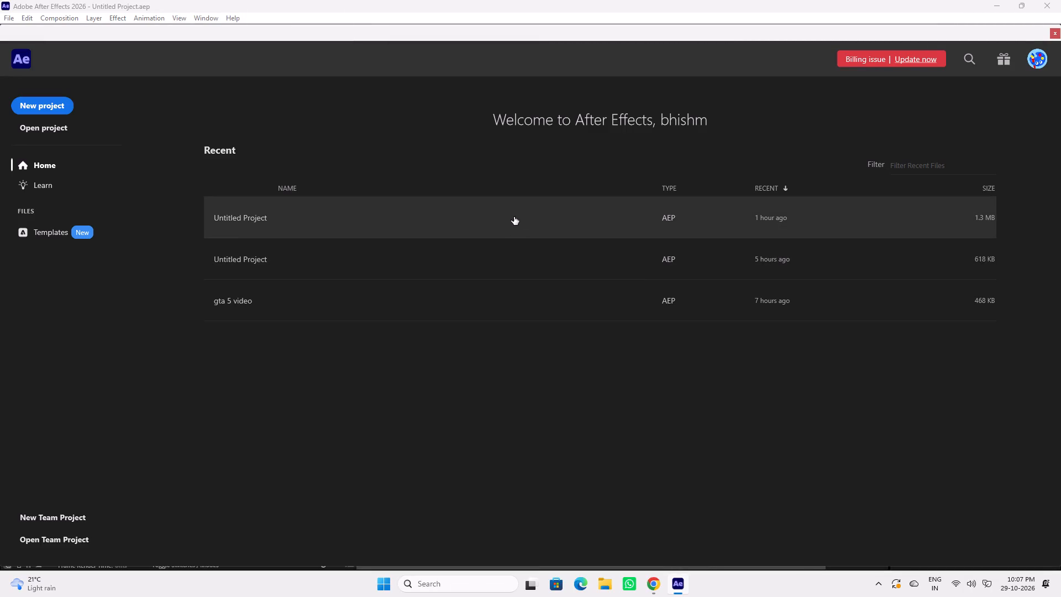
right_click(514, 217)
click(550, 397)
click(523, 222)
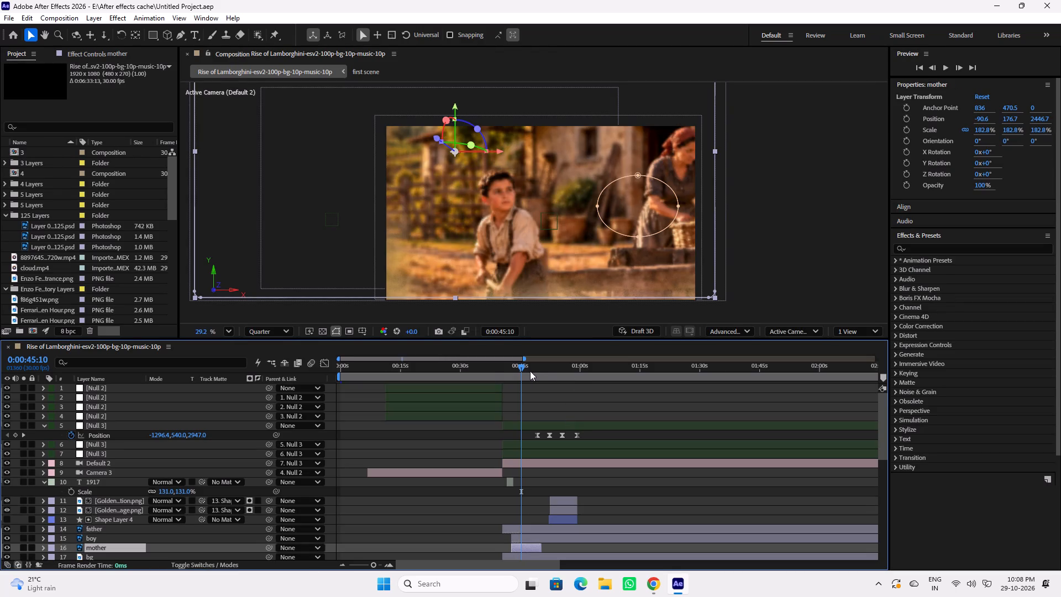
Apply the Drop Shadow effect to the 1916 title text layer near 0:00:42.
drag(519, 368, 500, 371)
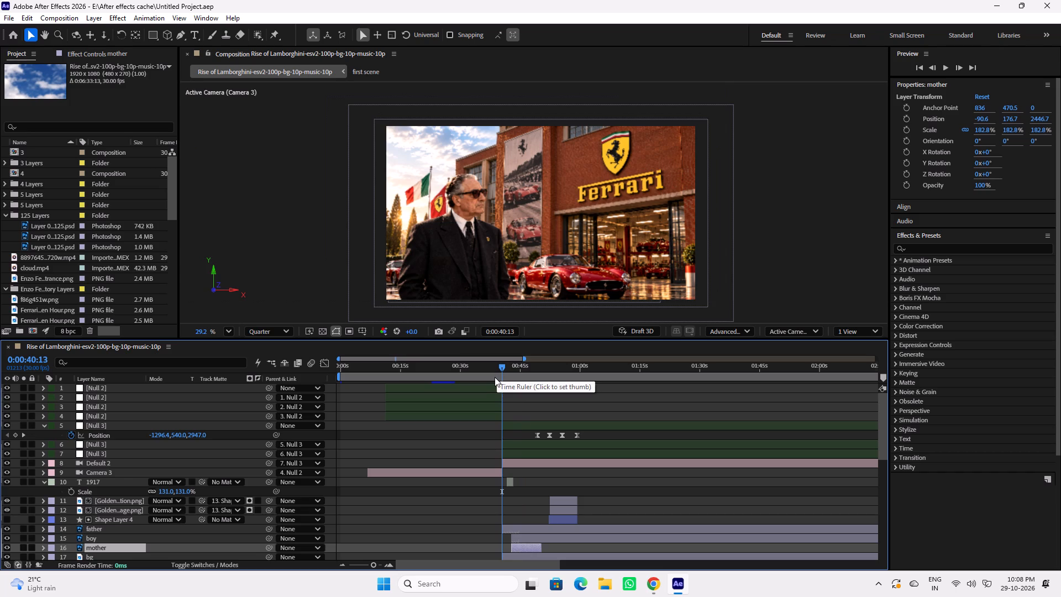
key(space)
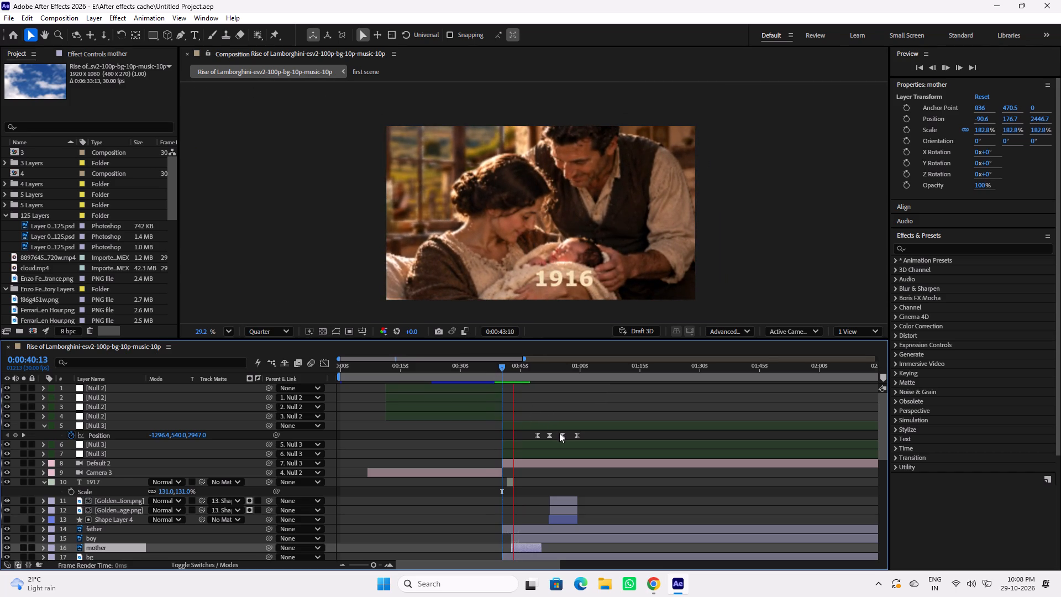
key(space)
click(512, 369)
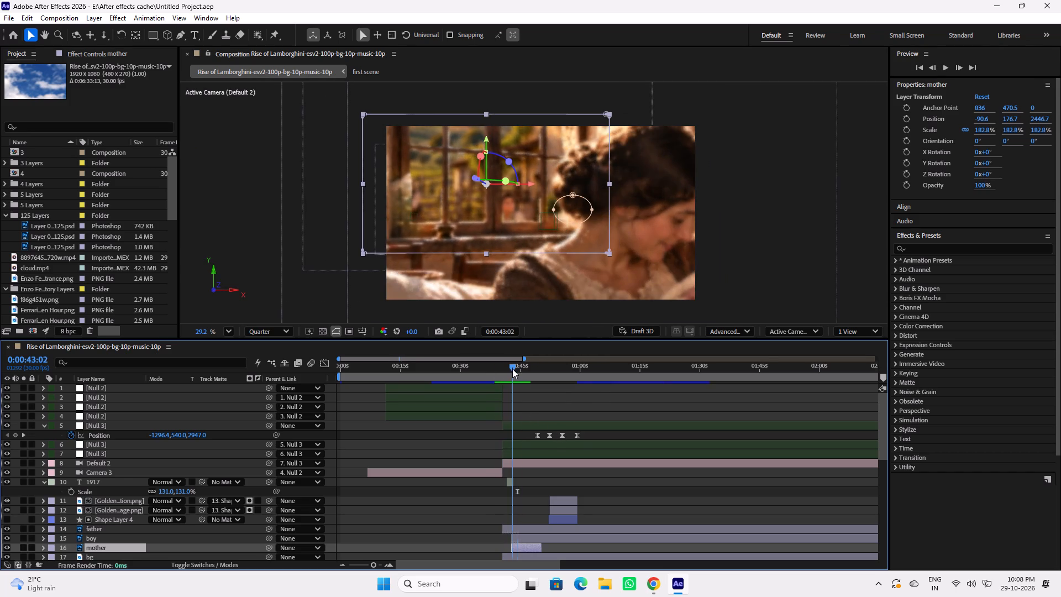
click(510, 483)
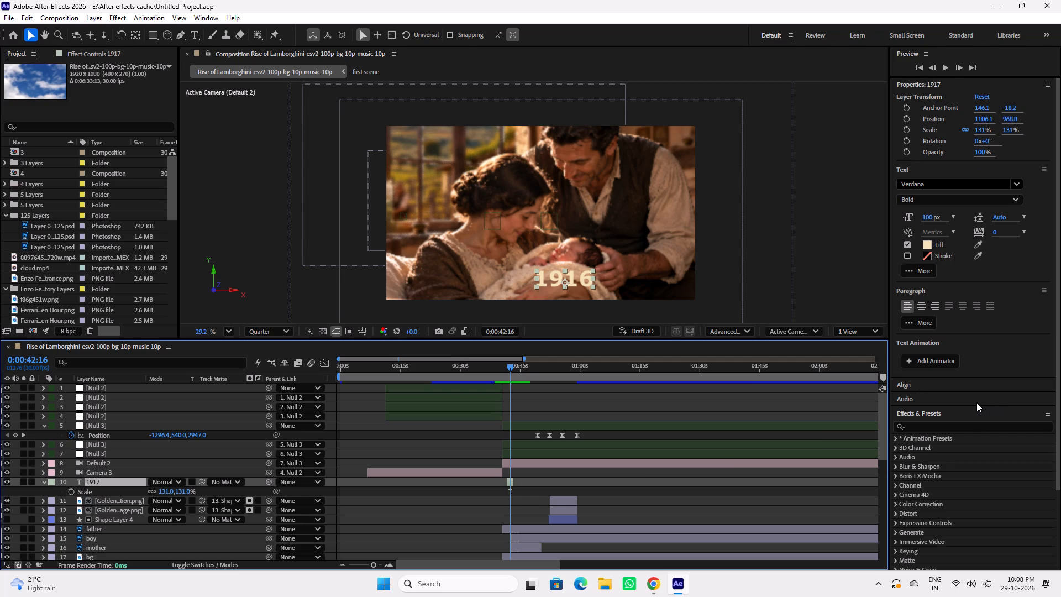
click(963, 429)
text(drop sha)
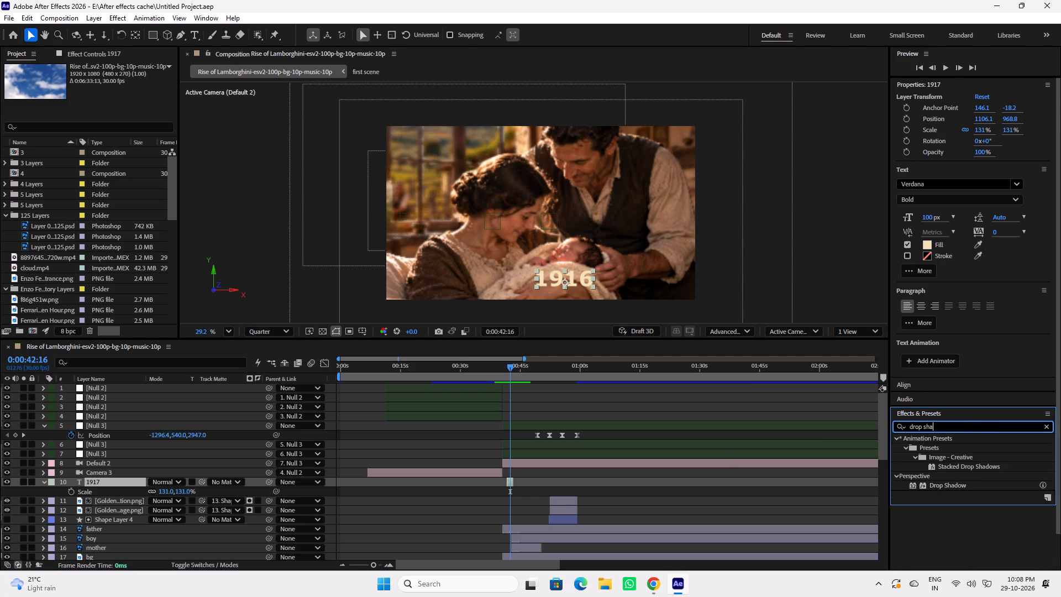
click(943, 486)
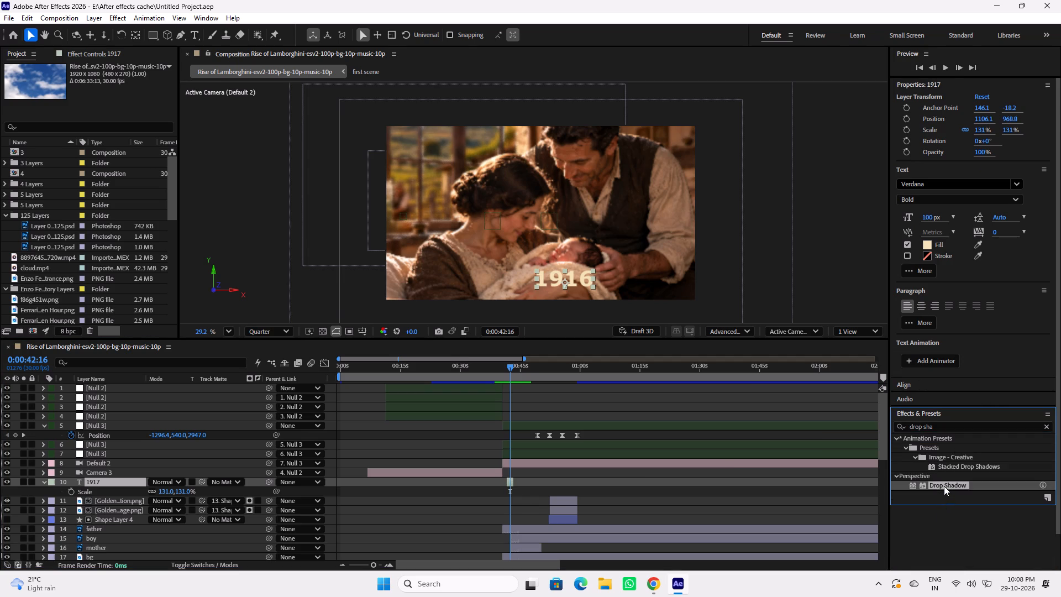
double_click(946, 485)
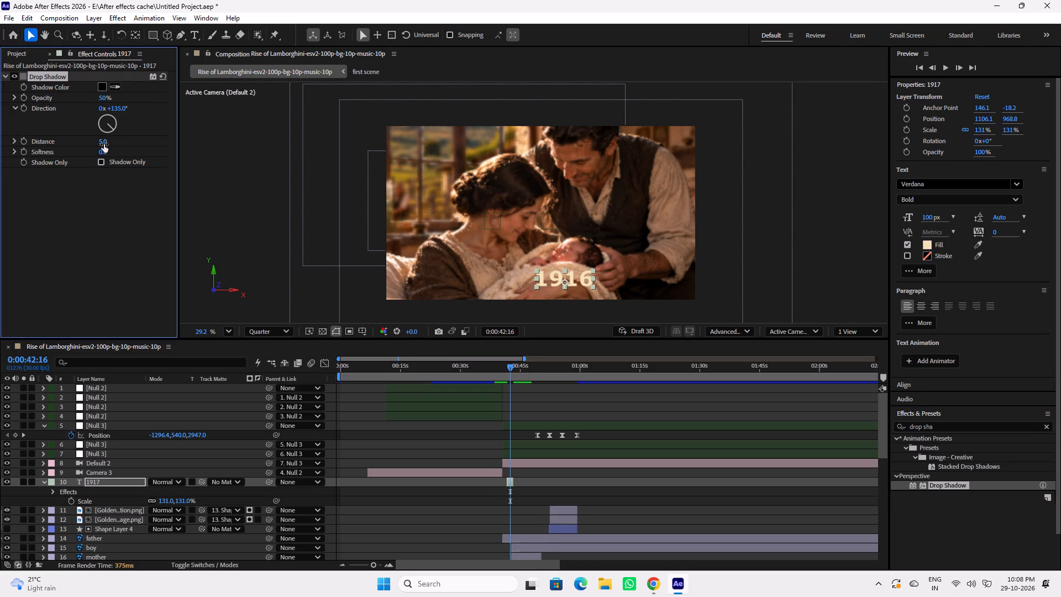
Set the title's drop shadow distance to 19 and deselect the layer.
drag(104, 142, 119, 142)
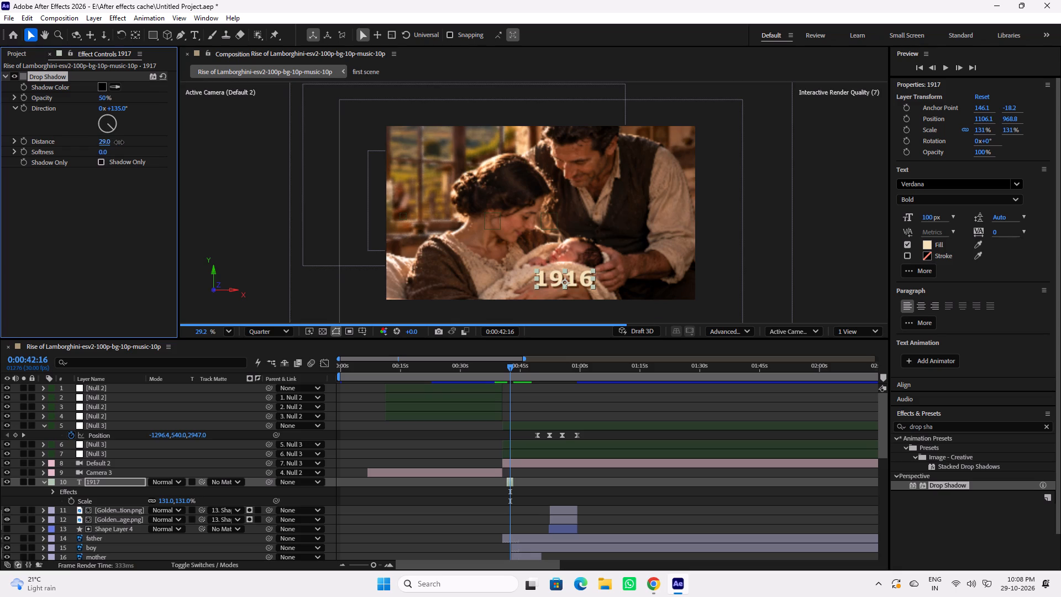
drag(119, 142, 118, 142)
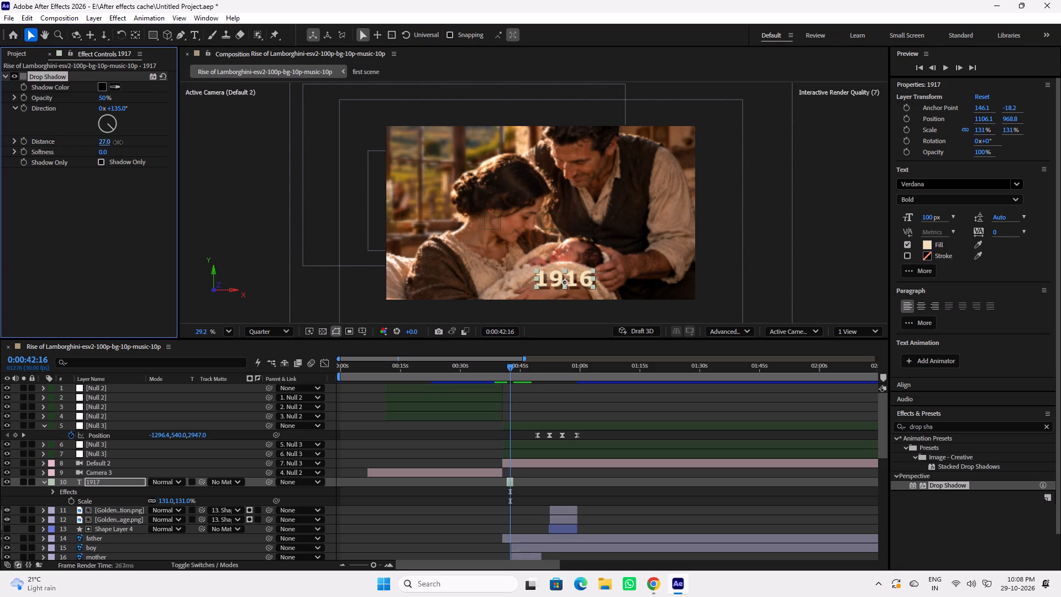
drag(118, 142, 115, 142)
drag(115, 142, 113, 142)
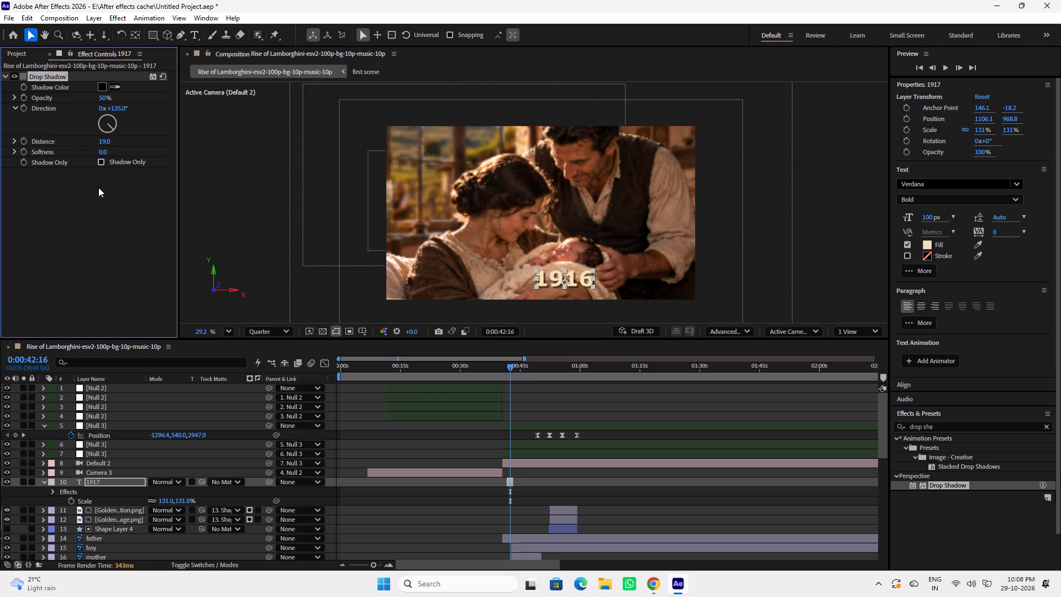
click(606, 400)
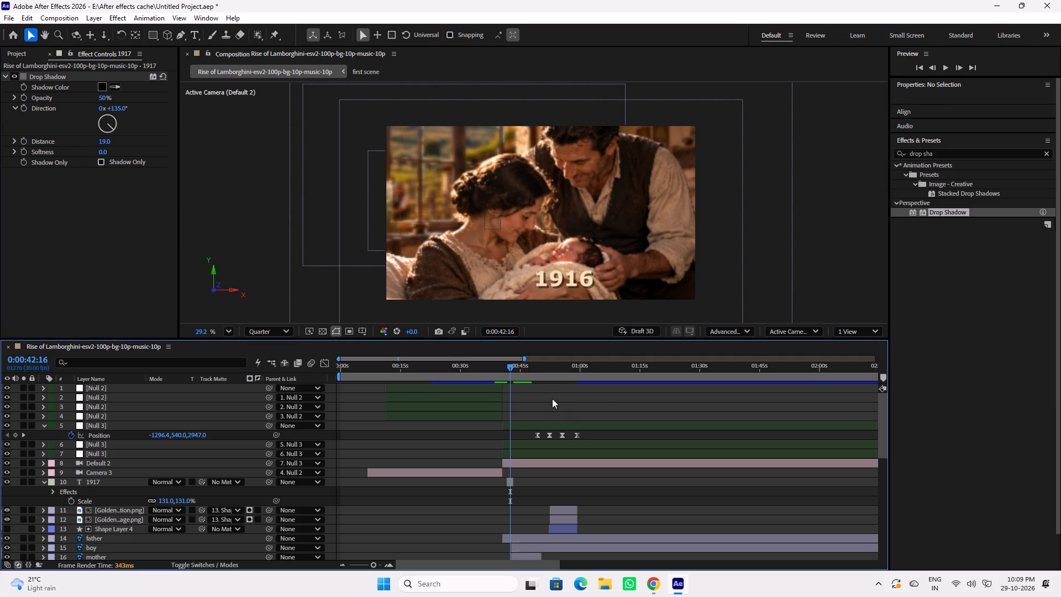
Preview the 1916 title with its drop shadow, starting from about 0:00:40.
click(503, 366)
key(space)
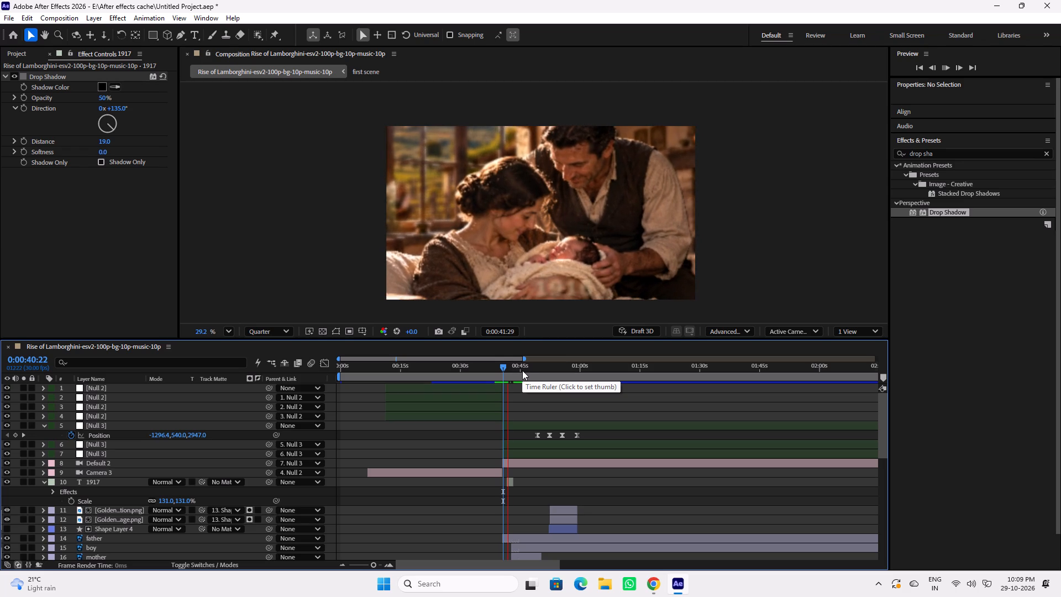
click(499, 368)
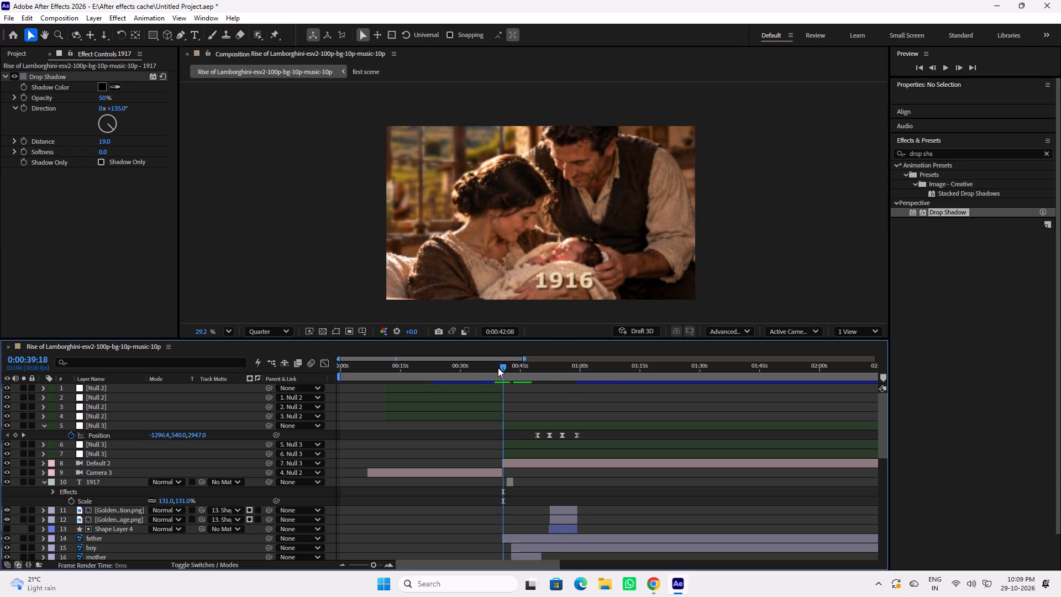
key(space)
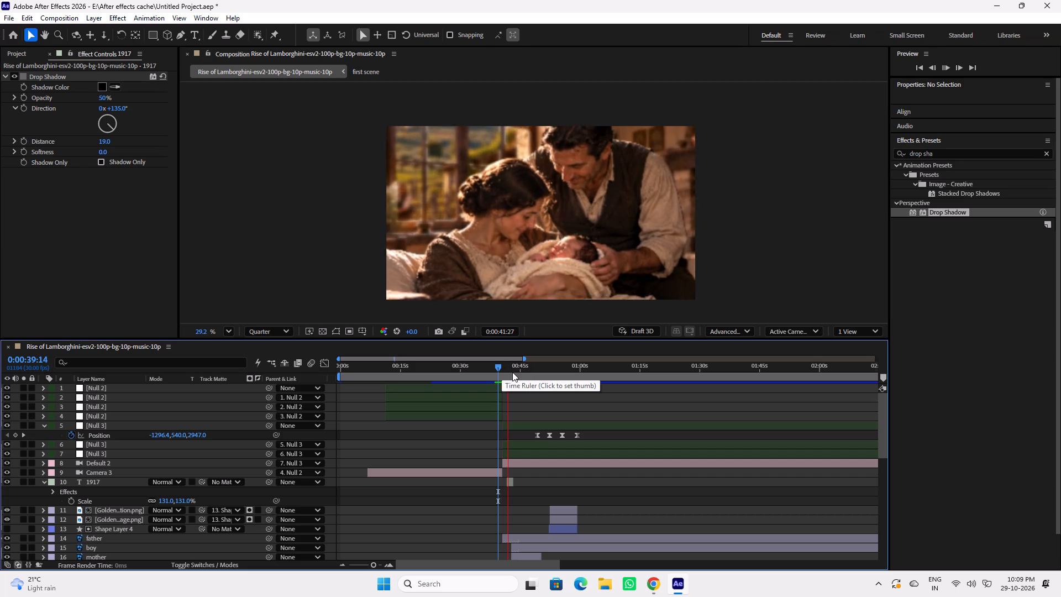
key(space)
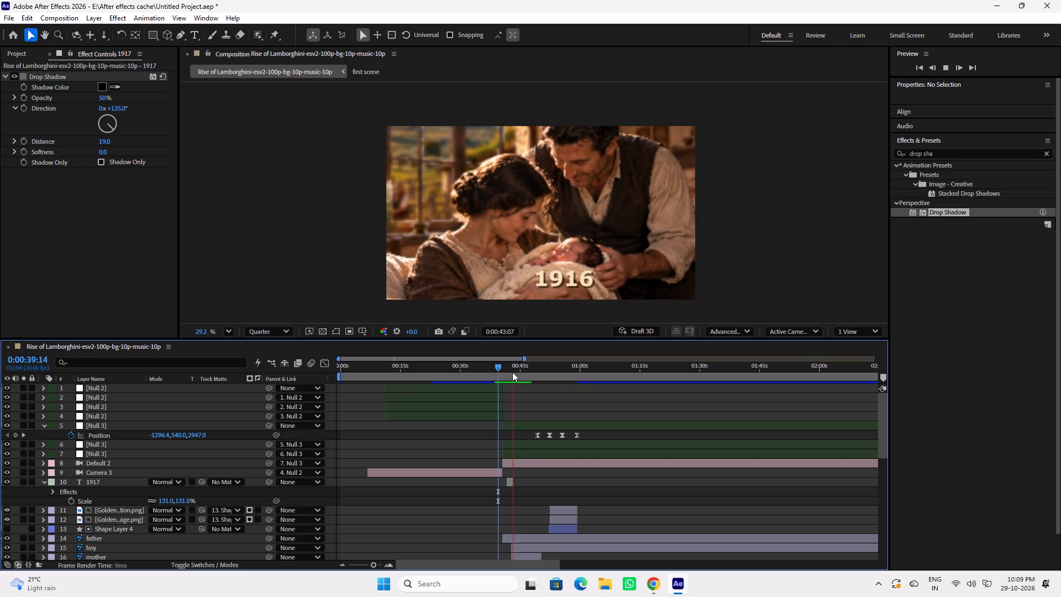
Save the project.
key(ctrl+s)
Play back the 1916 title and the farm scenes that follow it, from about 0:00:41 to 0:00:48.
key(space)
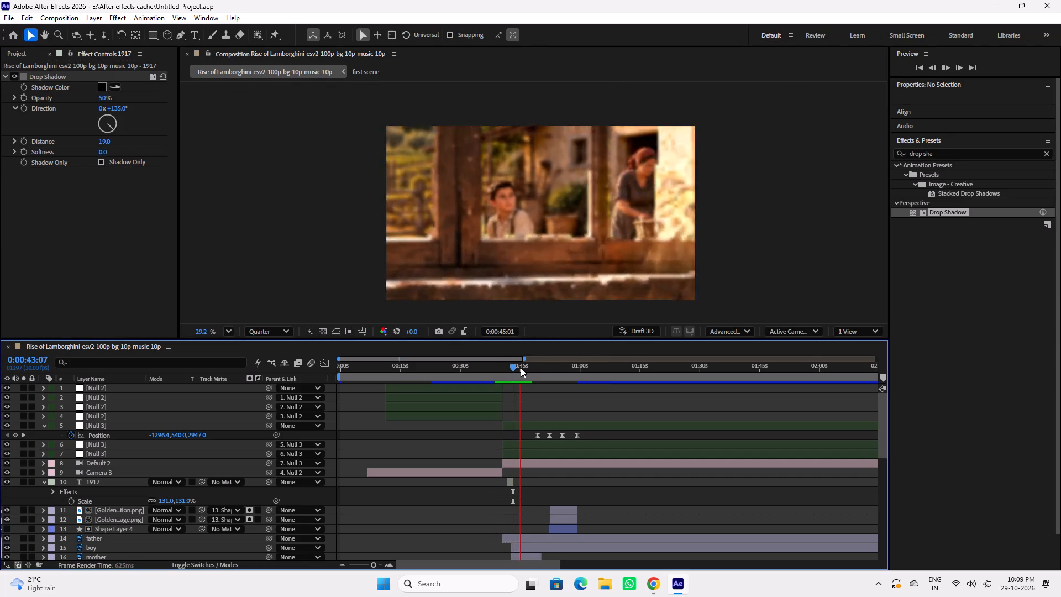
key(space)
key(space)
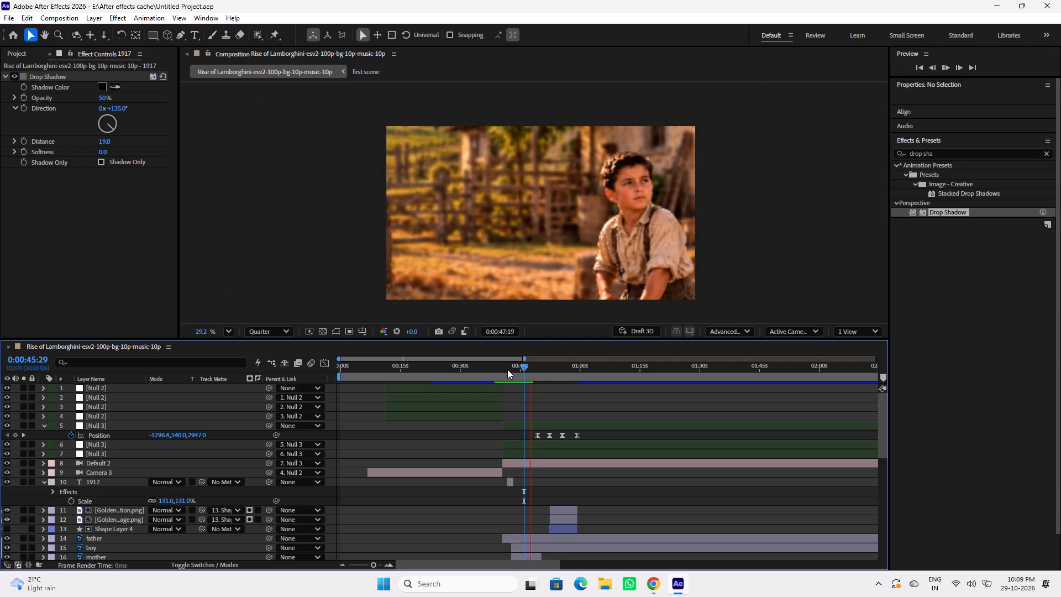
click(506, 369)
key(space)
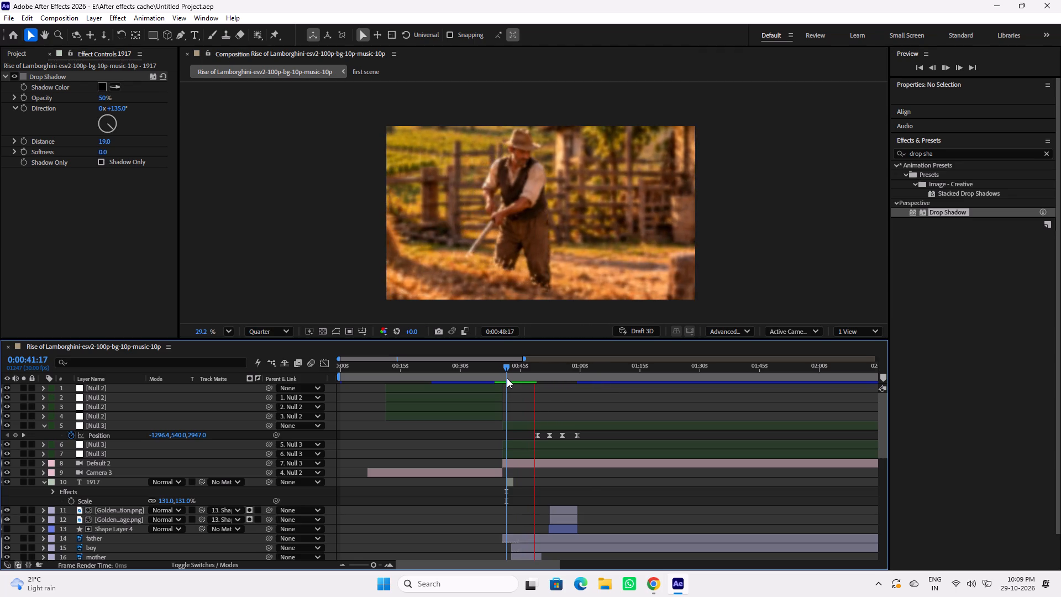
key(space)
click(506, 369)
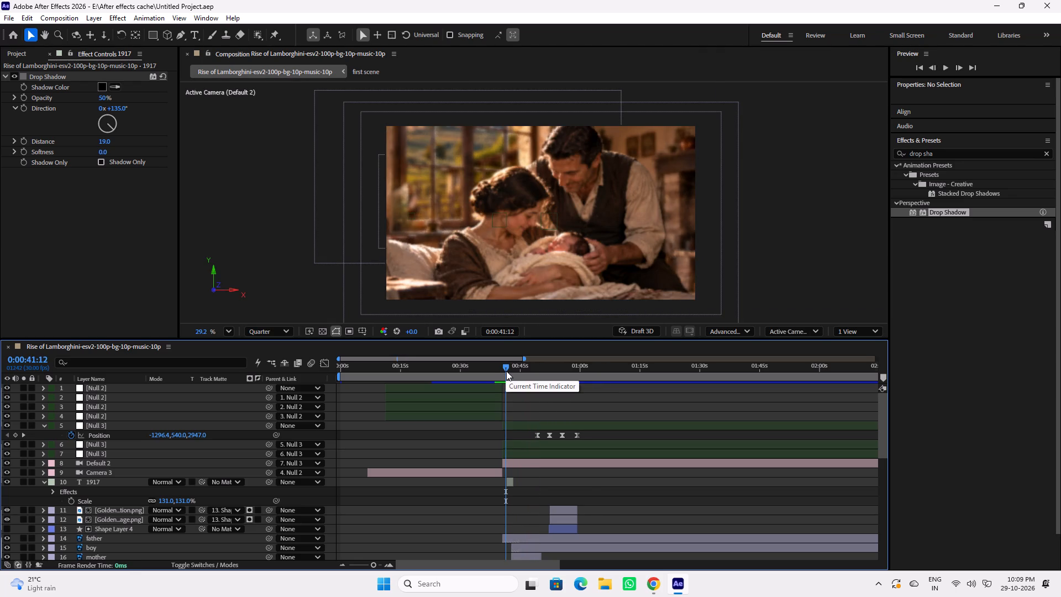
Review the composition's layer arrangement across the timeline and preview its opening from 0:00:00.
drag(491, 564, 423, 558)
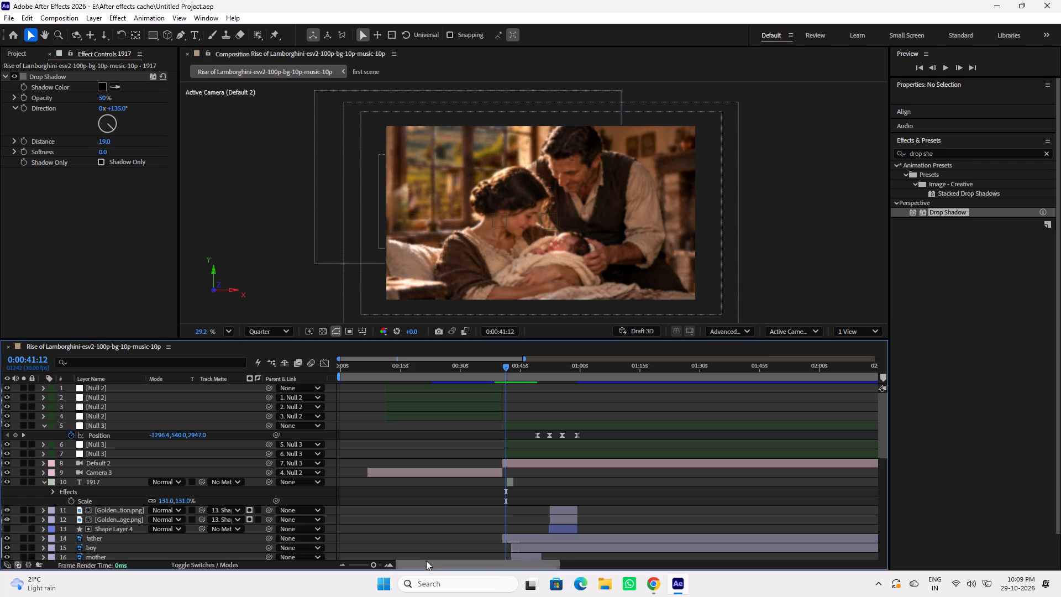
drag(429, 563, 415, 563)
drag(367, 568, 363, 568)
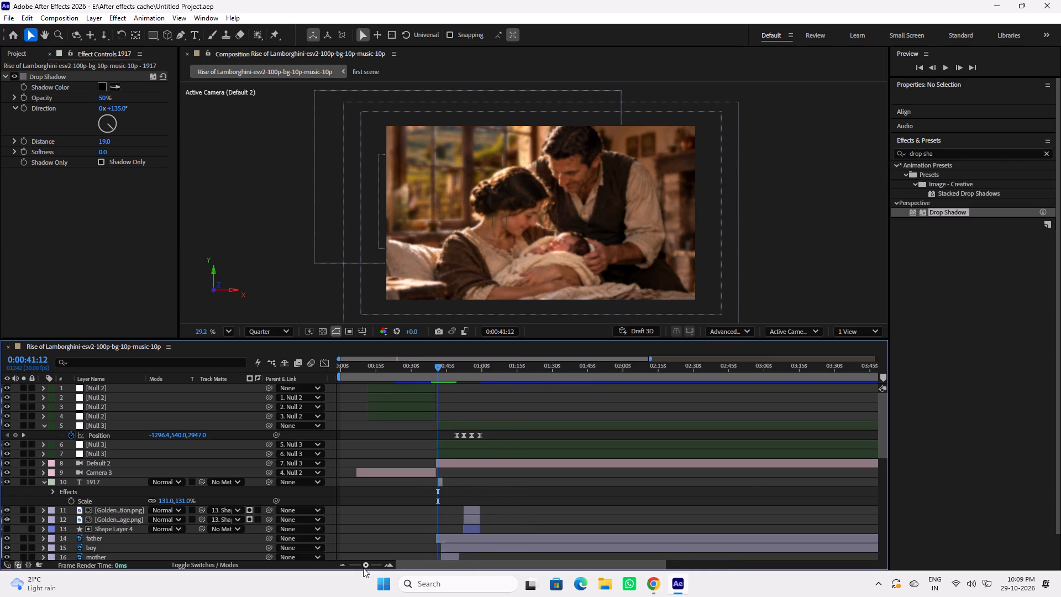
drag(363, 568, 361, 568)
drag(446, 567, 412, 567)
scroll(408, 461, up, 4)
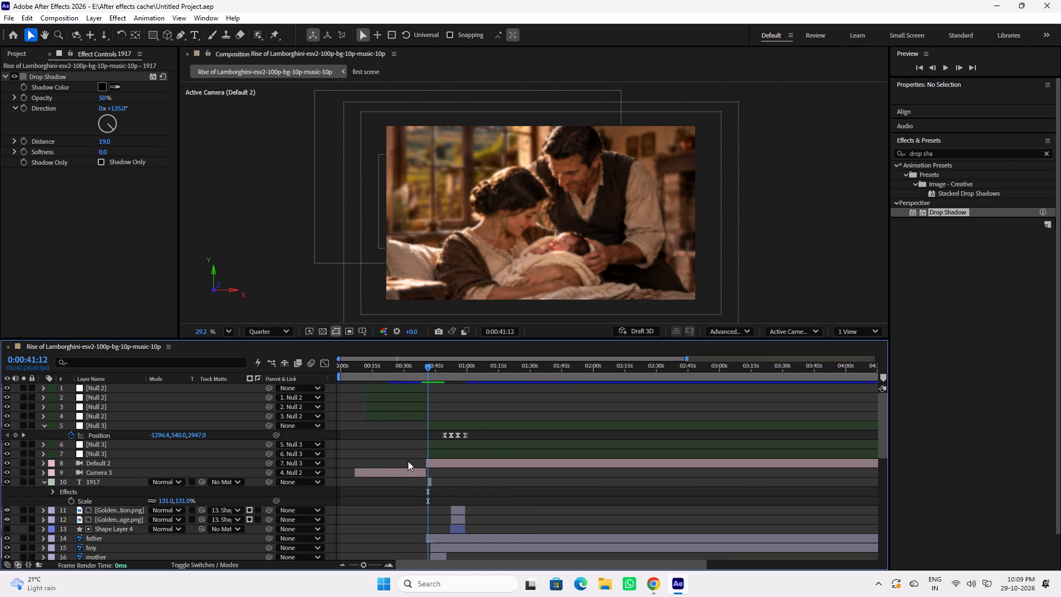
scroll(408, 461, down, 14)
drag(367, 371, 365, 370)
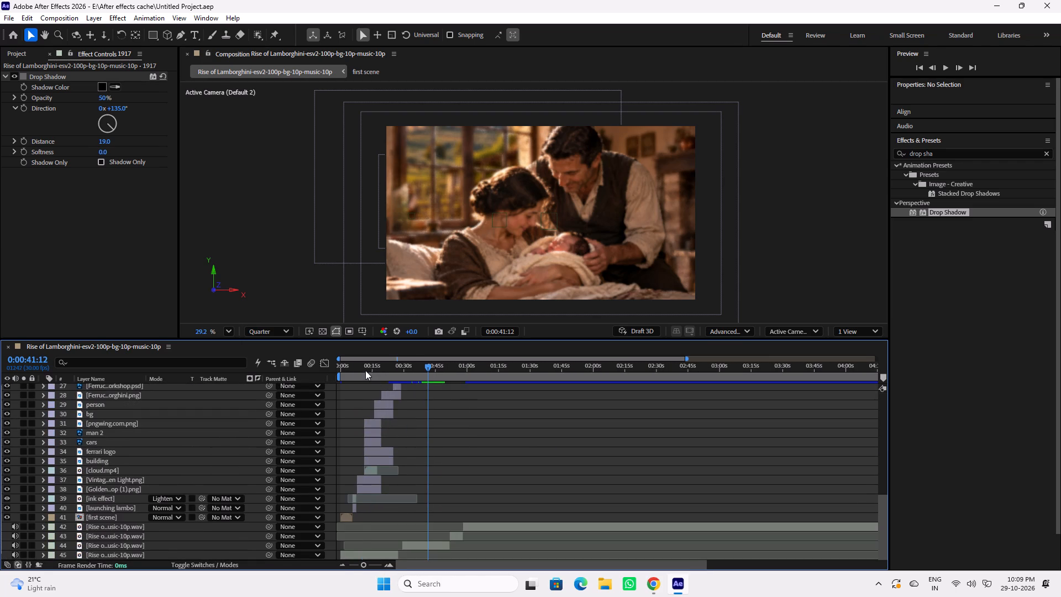
drag(365, 370, 320, 375)
drag(365, 564, 371, 564)
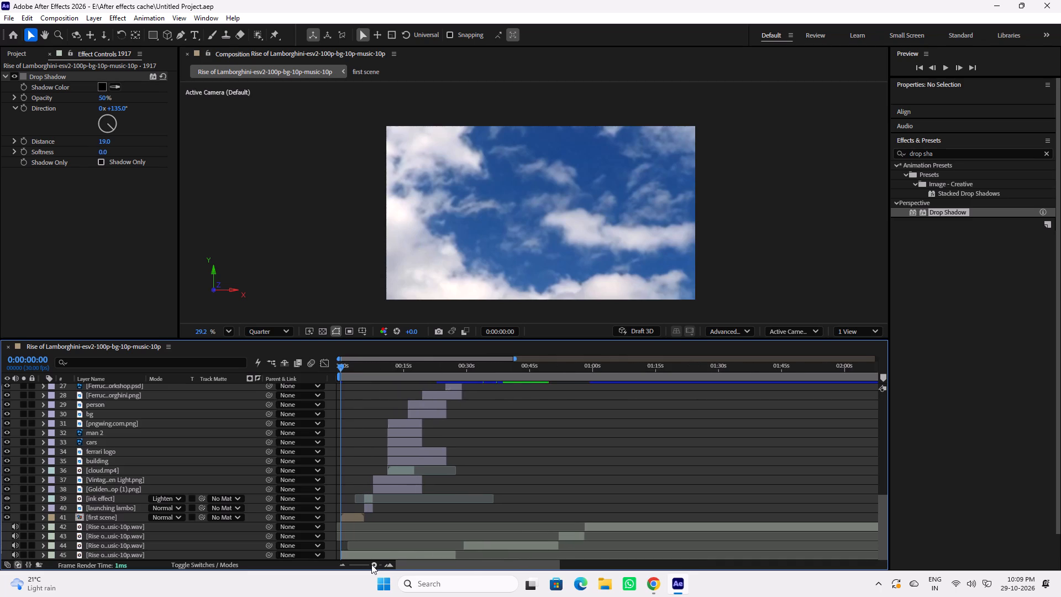
drag(371, 564, 372, 564)
drag(359, 366, 327, 374)
key(space)
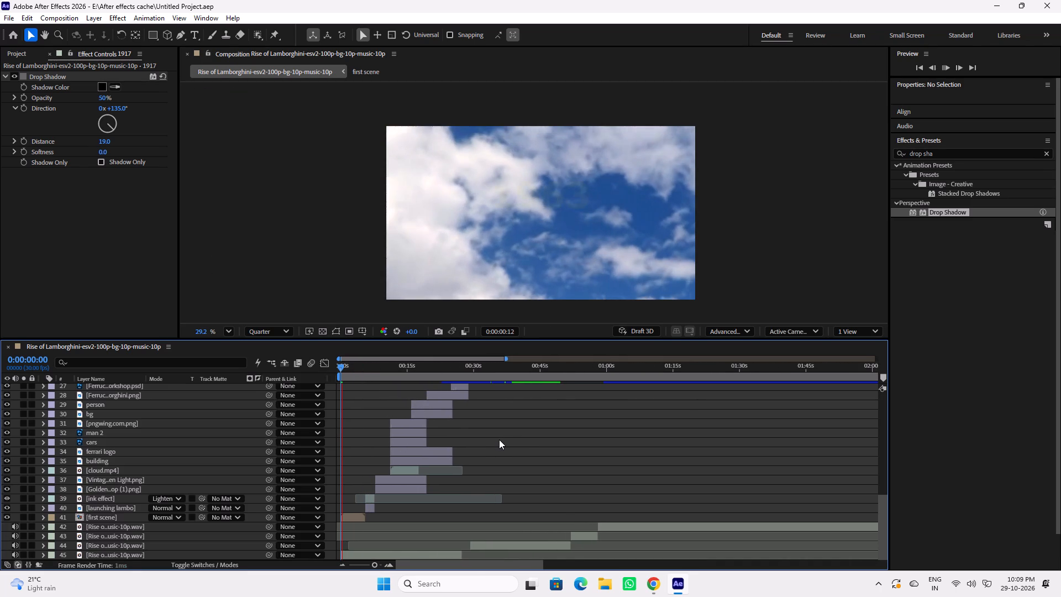
key(space)
Scrub through the scenes between the boy repairing the engine at about 0:00:59 and the 1916 title at about 0:00:42.
scroll(566, 434, up, 10)
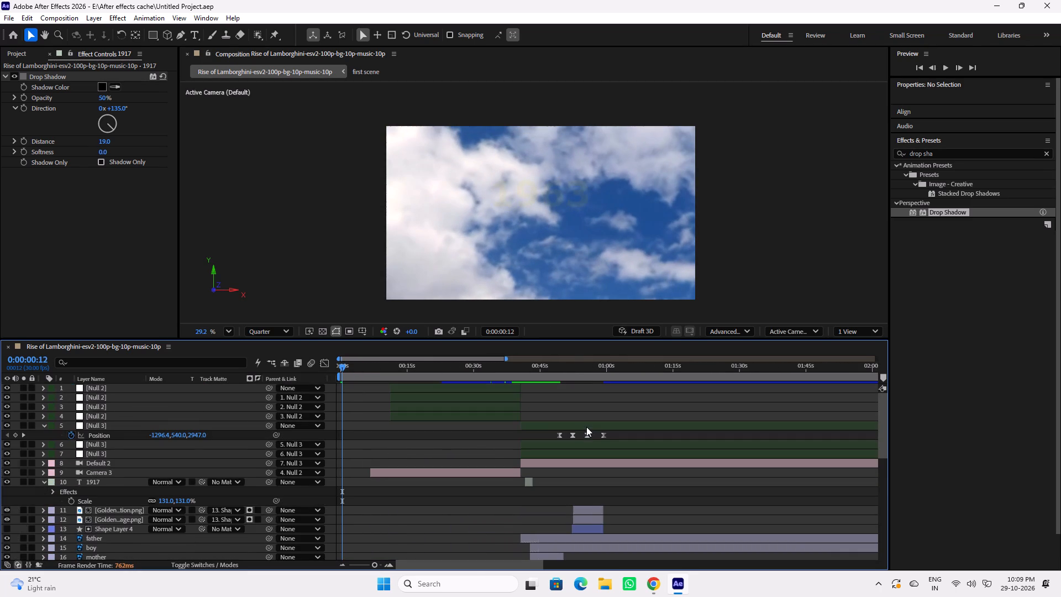
scroll(586, 427, up, 2)
drag(586, 366, 602, 366)
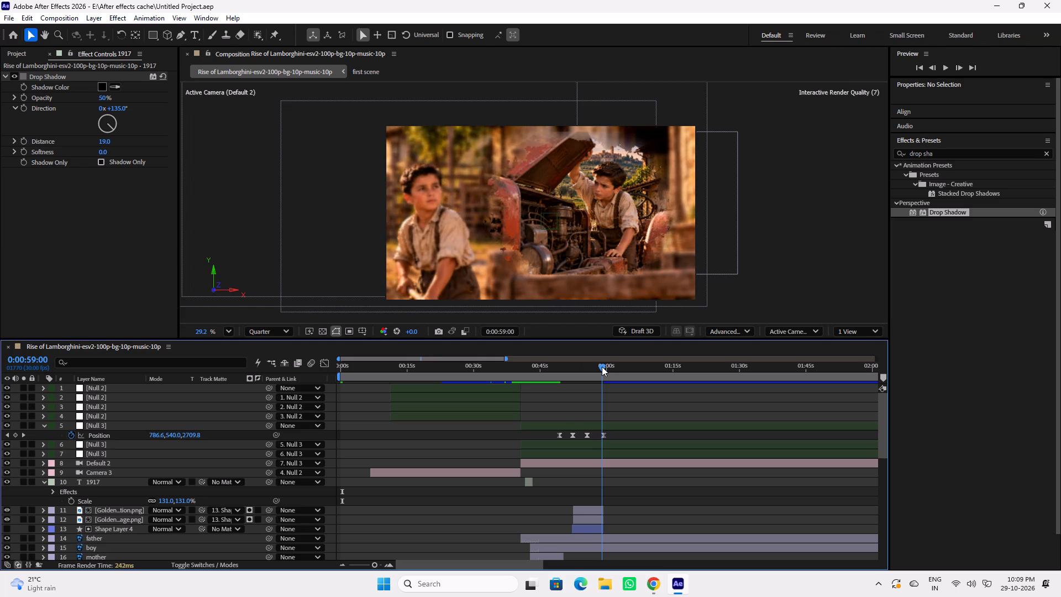
drag(602, 366, 530, 363)
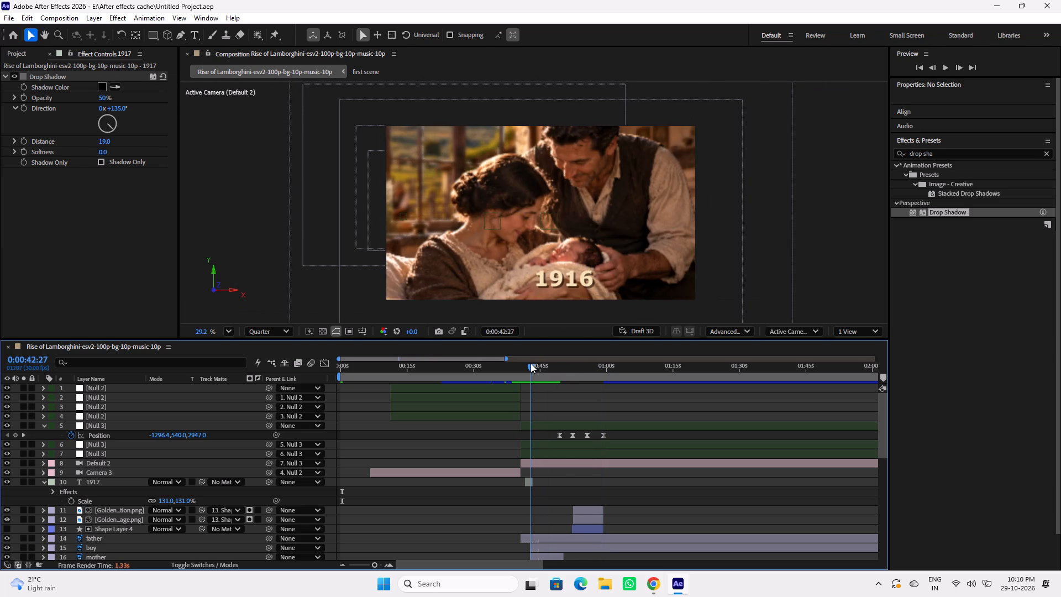
drag(530, 363, 527, 363)
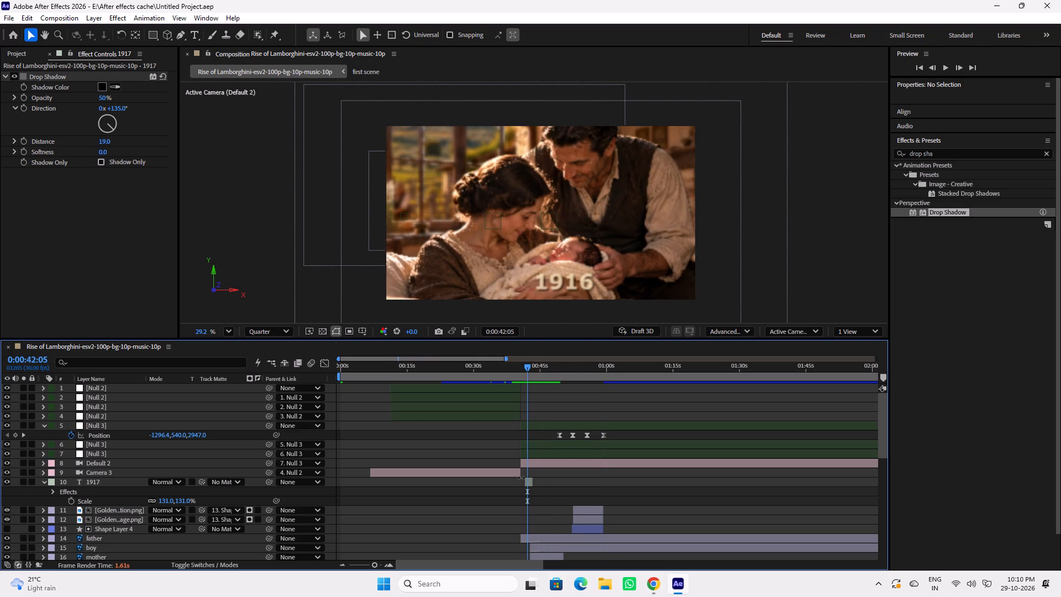
Examine the layer stack around the 1916 title, from the null layers down to the workshop and factory images.
scroll(521, 476, down, 20)
scroll(521, 476, down, 1)
scroll(559, 473, up, 5)
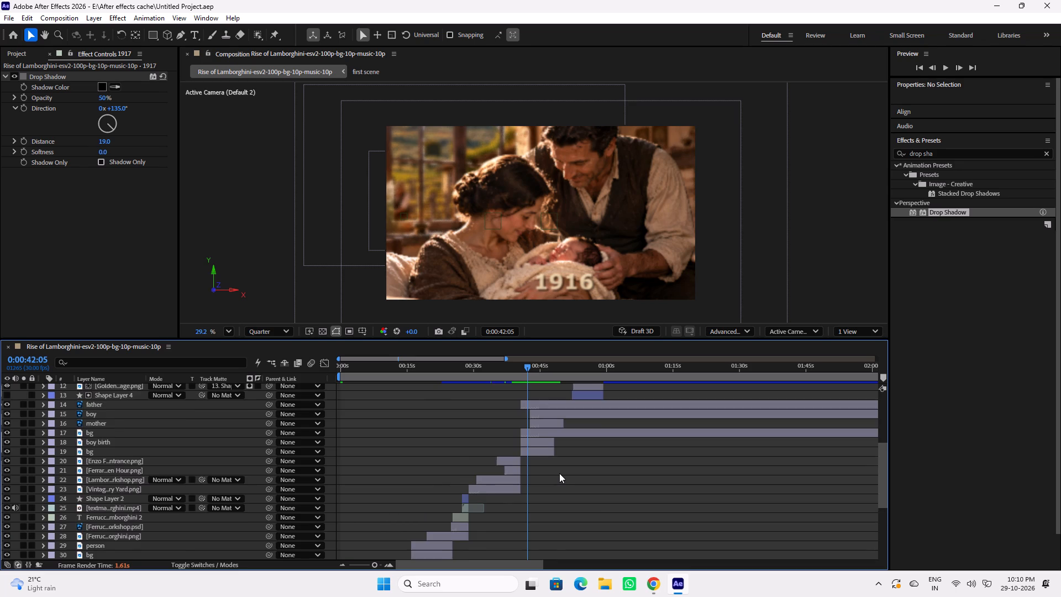
scroll(559, 473, up, 4)
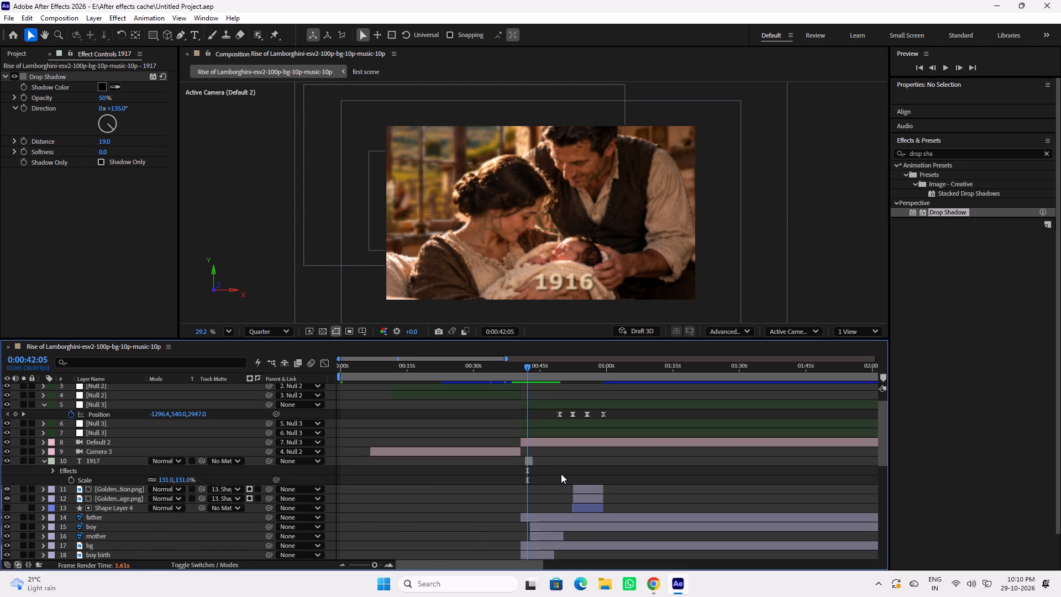
scroll(561, 474, down, 1)
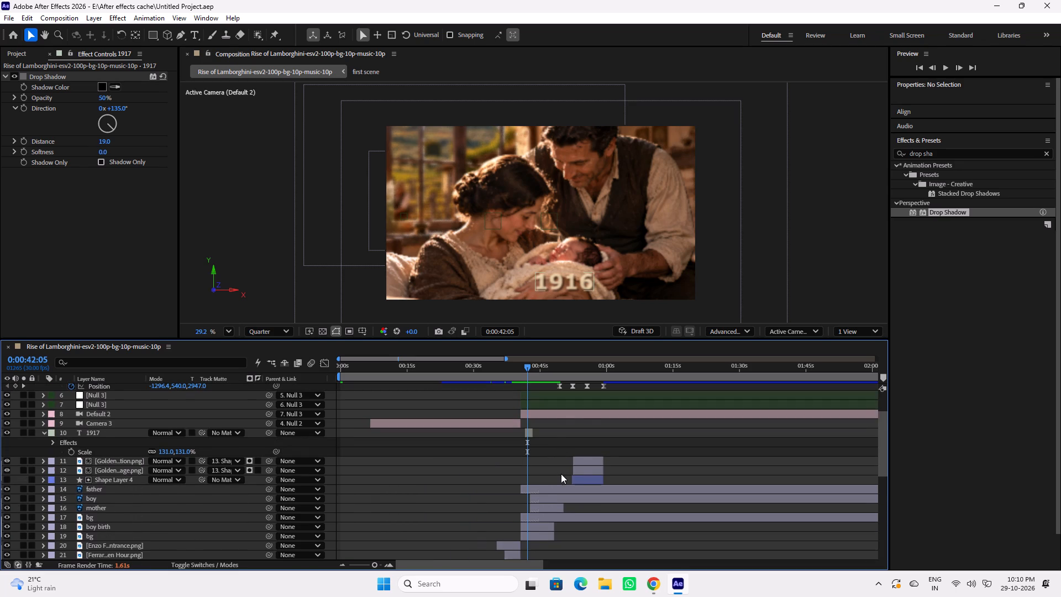
scroll(561, 474, up, 3)
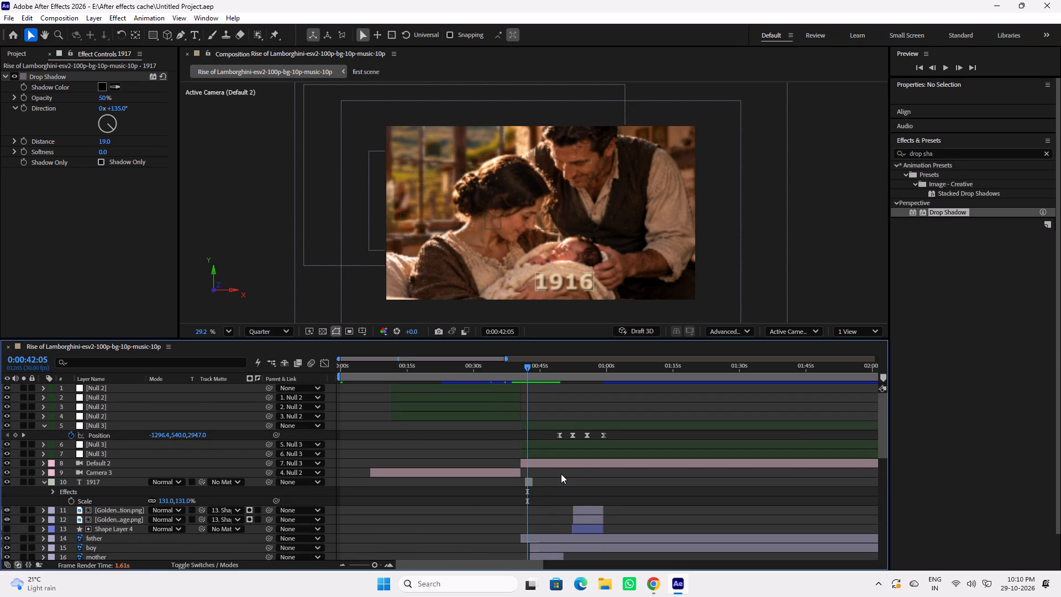
scroll(561, 474, up, 4)
scroll(565, 484, down, 8)
scroll(565, 485, up, 6)
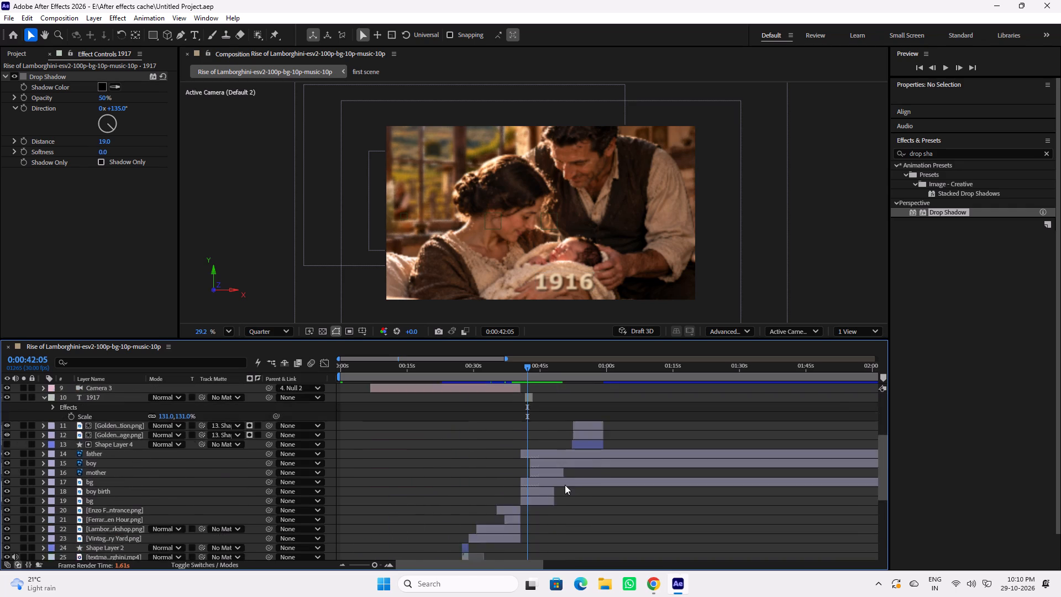
scroll(565, 485, up, 4)
click(565, 485)
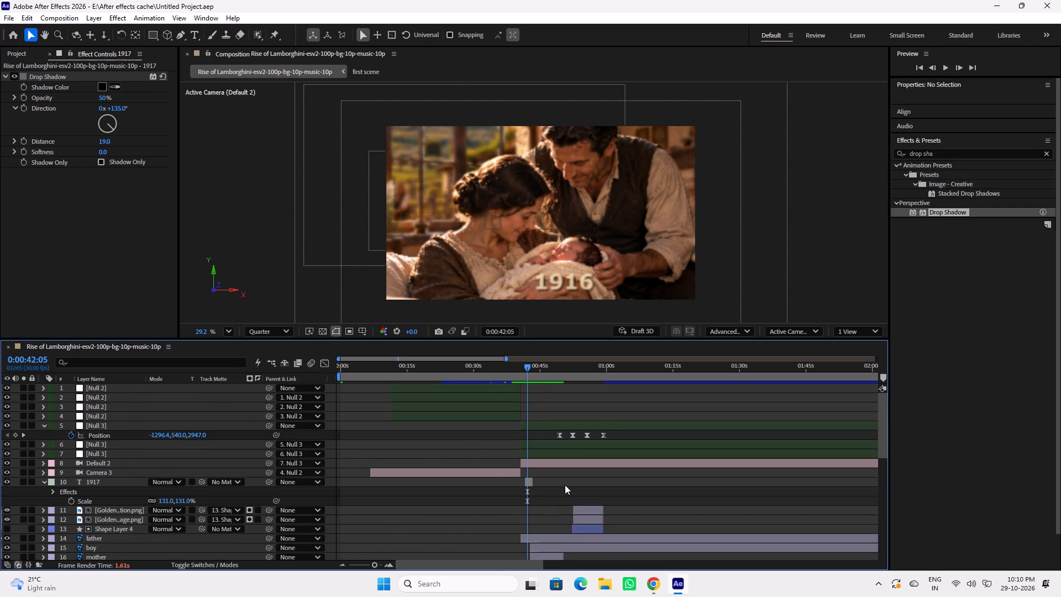
scroll(565, 485, up, 3)
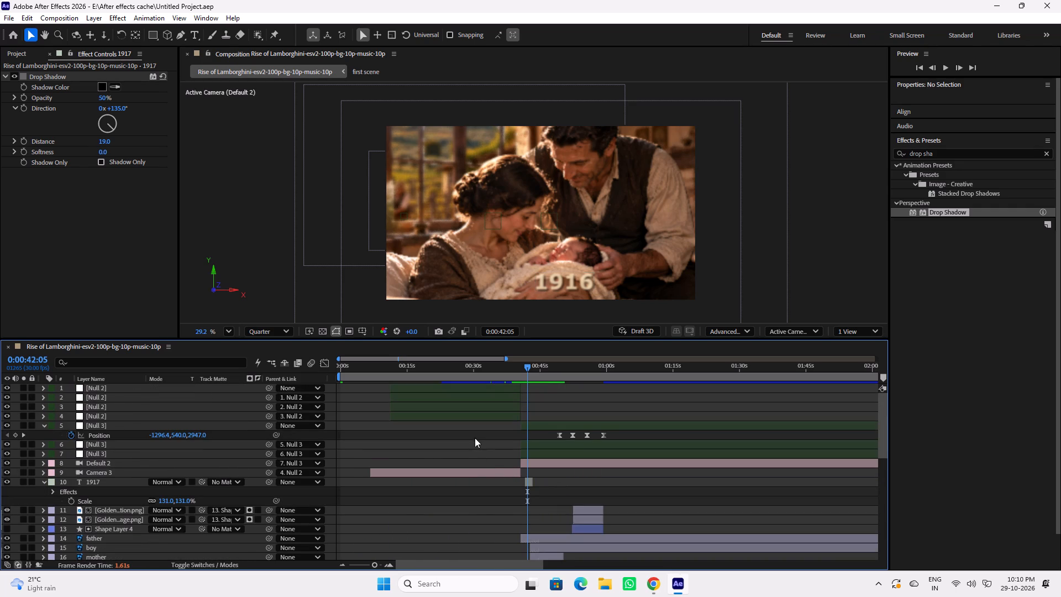
click(475, 436)
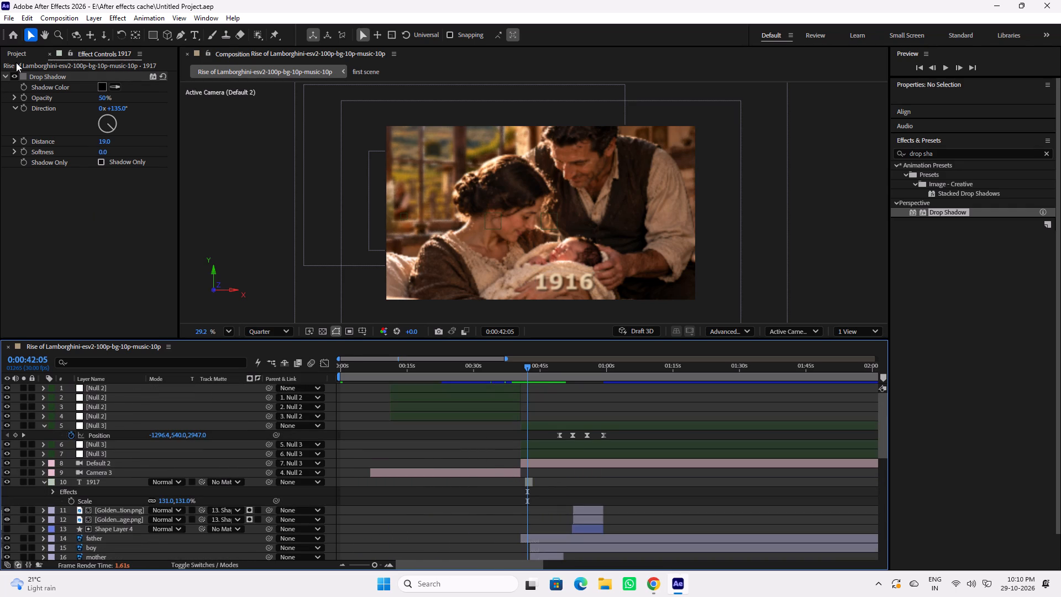
Show the project's footage list and scrub between the cloud opening and the farm scene at about 0:00:48.
click(18, 56)
click(17, 237)
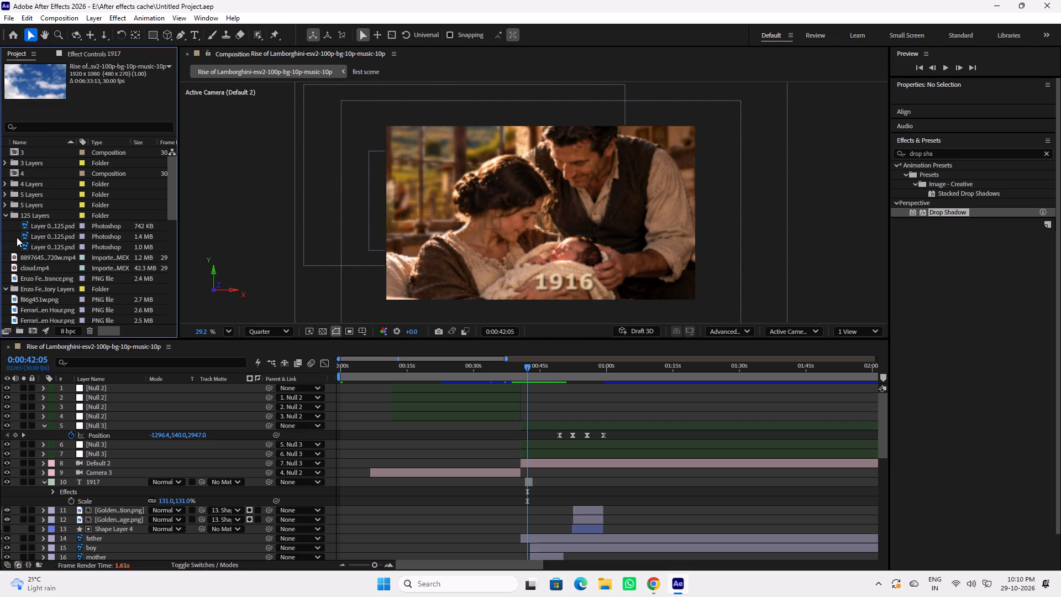
drag(429, 365, 342, 366)
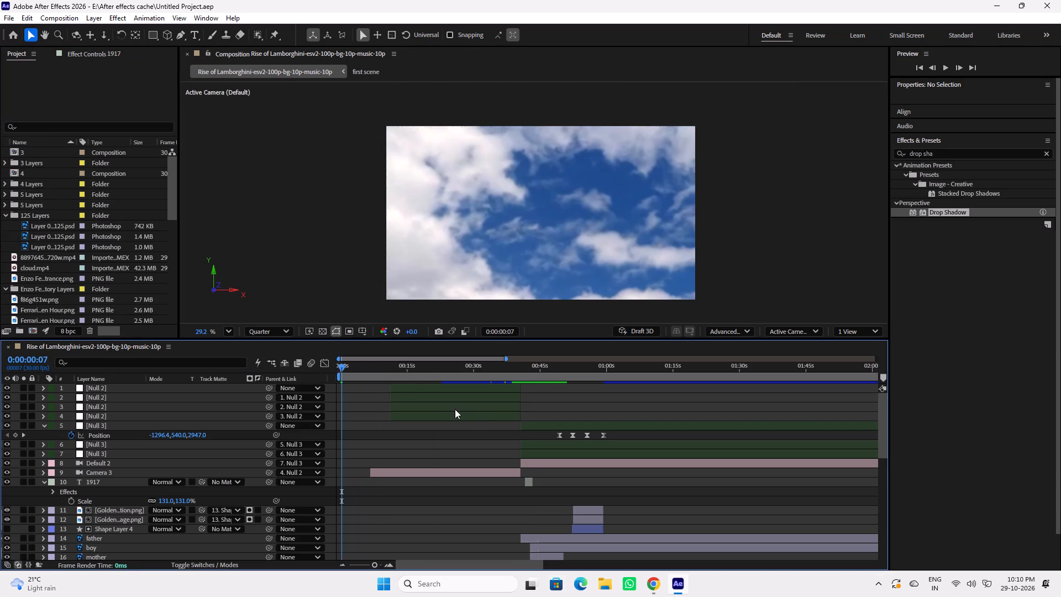
drag(521, 373, 558, 373)
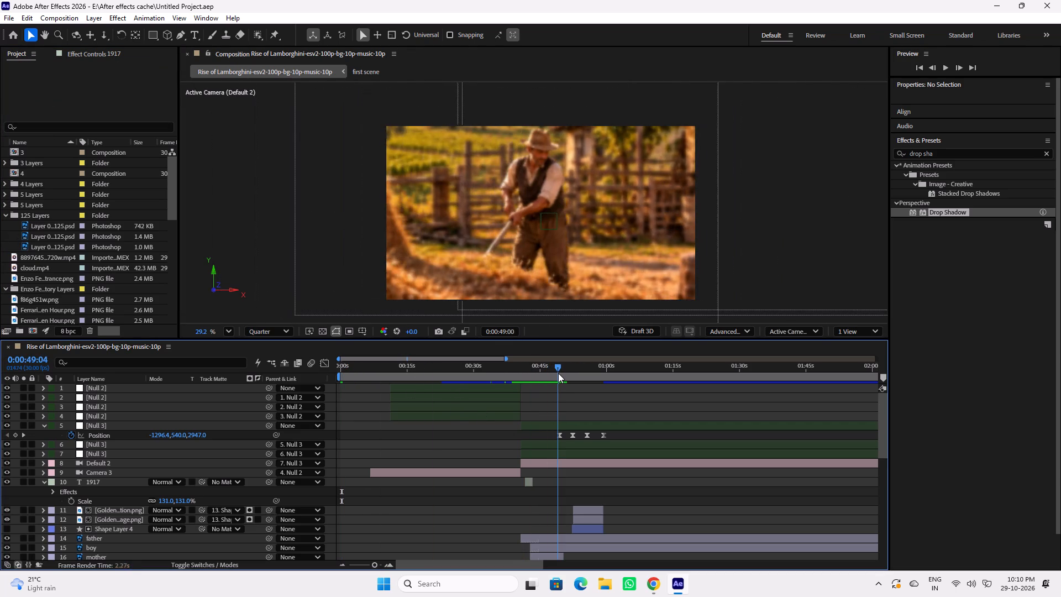
drag(558, 373, 554, 373)
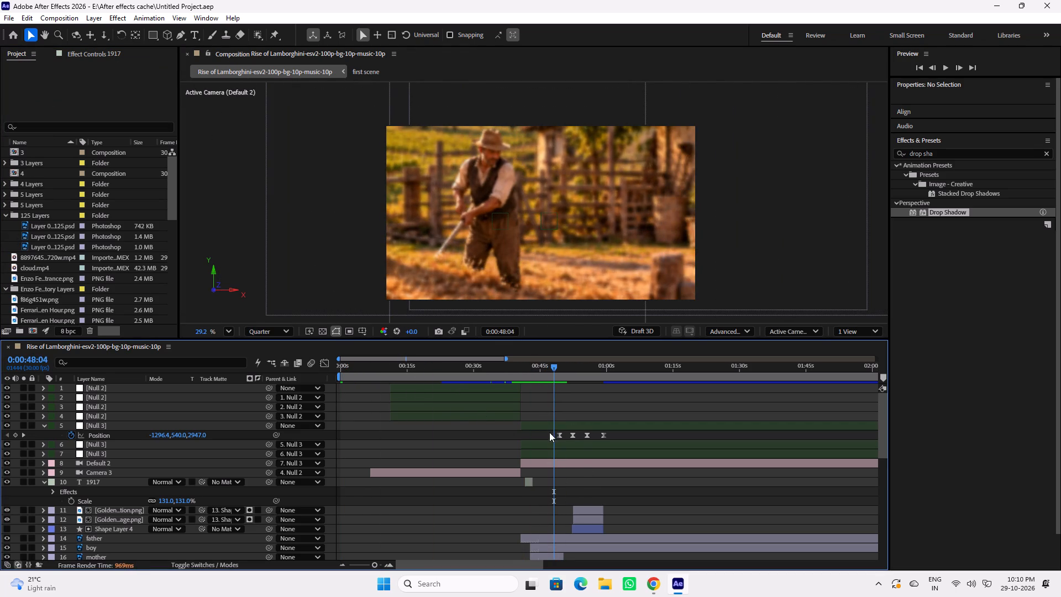
Delete the Null 3 layers, Default 2 camera, 1917 text, both Golden images, Shape Layer 4, and the father, boy and mother layers.
click(546, 416)
click(549, 426)
ctrl+click(553, 444)
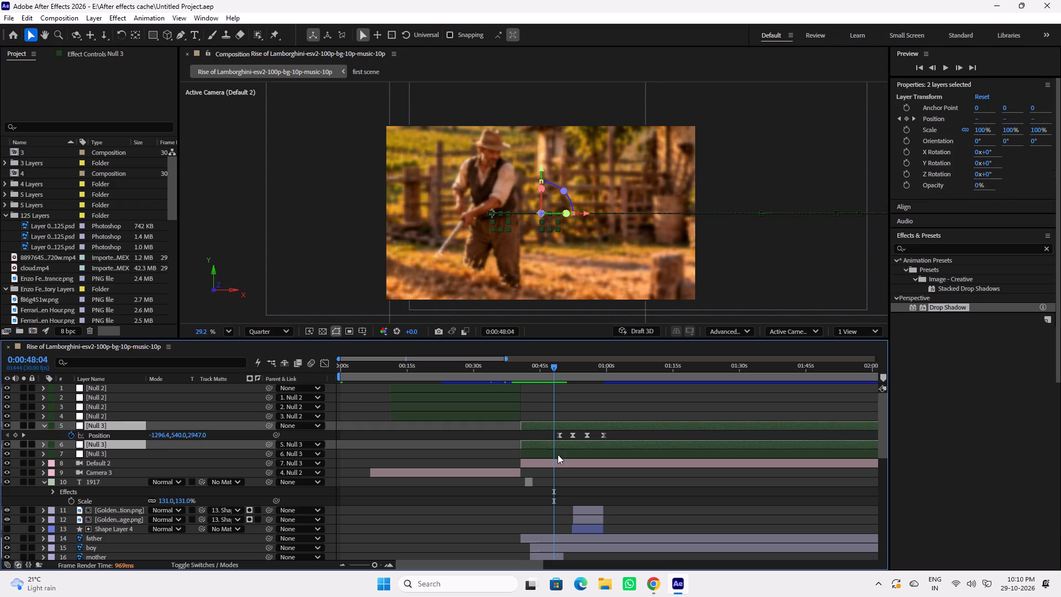
ctrl+click(558, 455)
ctrl+click(560, 465)
ctrl+click(532, 478)
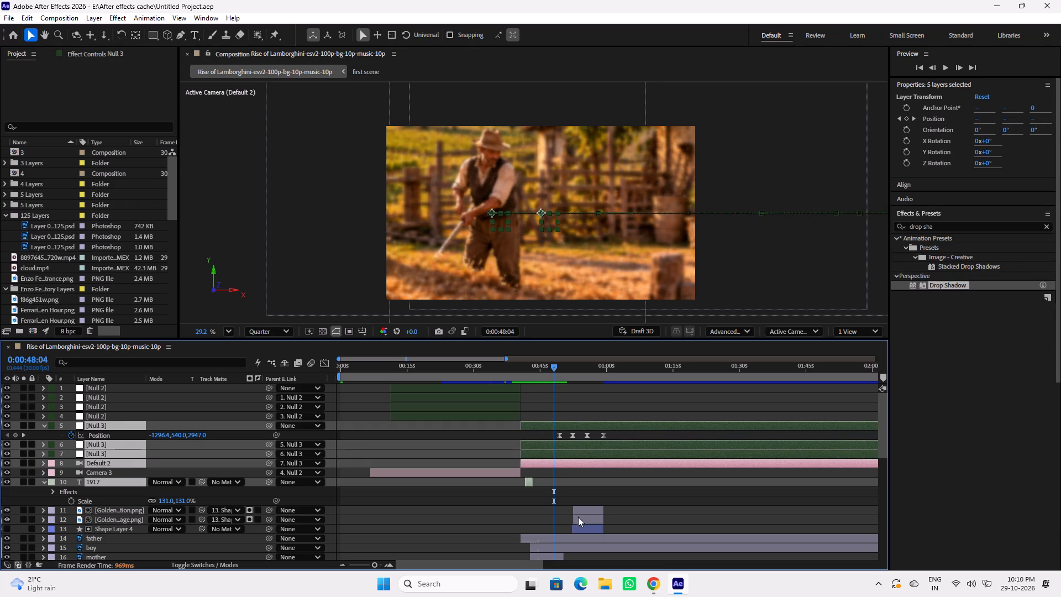
ctrl+click(584, 513)
ctrl+click(585, 522)
ctrl+click(587, 531)
ctrl+click(595, 539)
ctrl+click(595, 547)
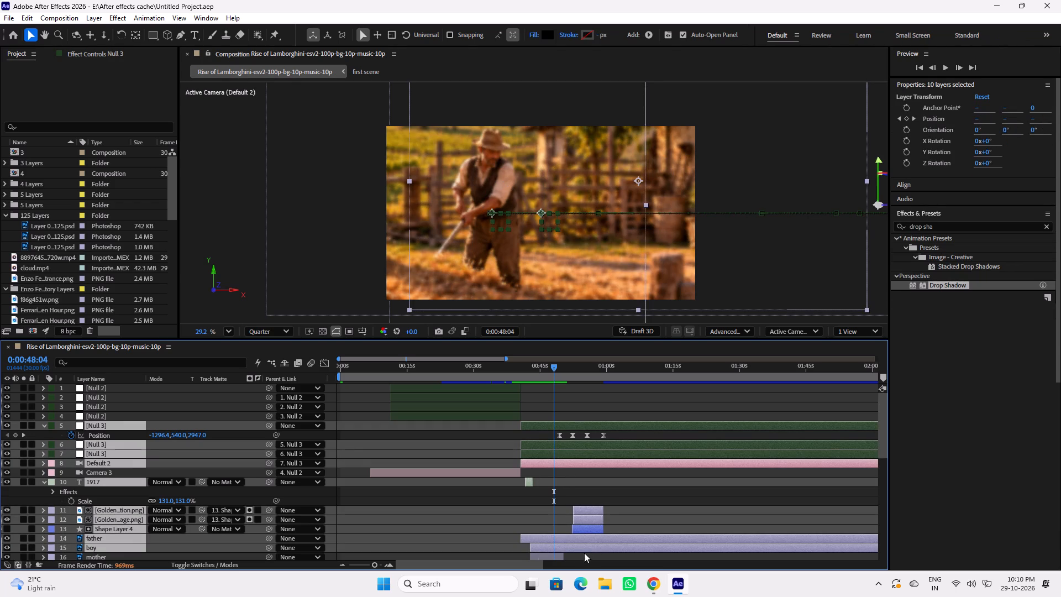
ctrl+click(557, 556)
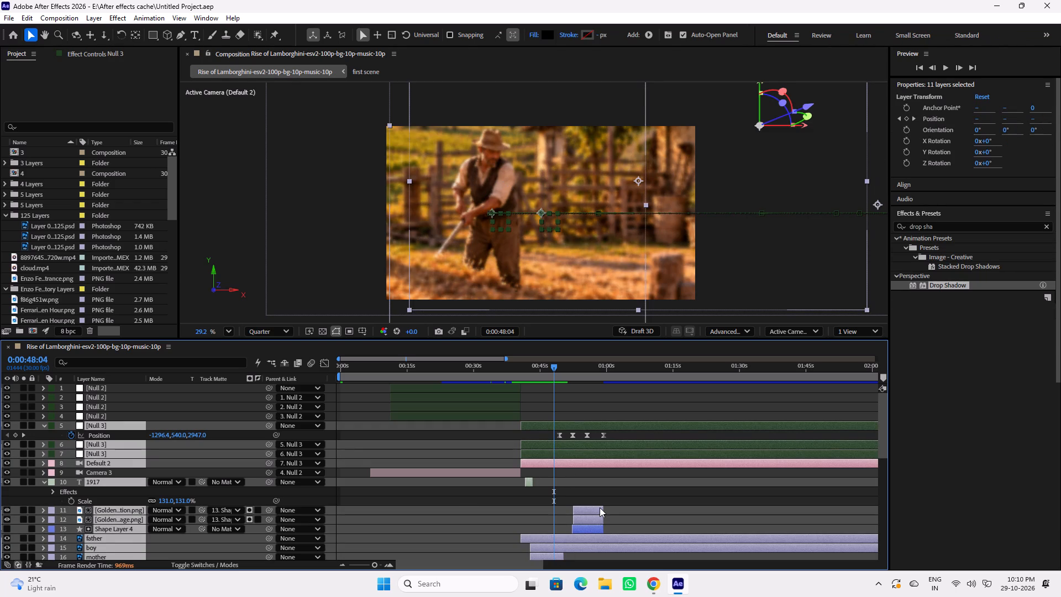
key(Delete)
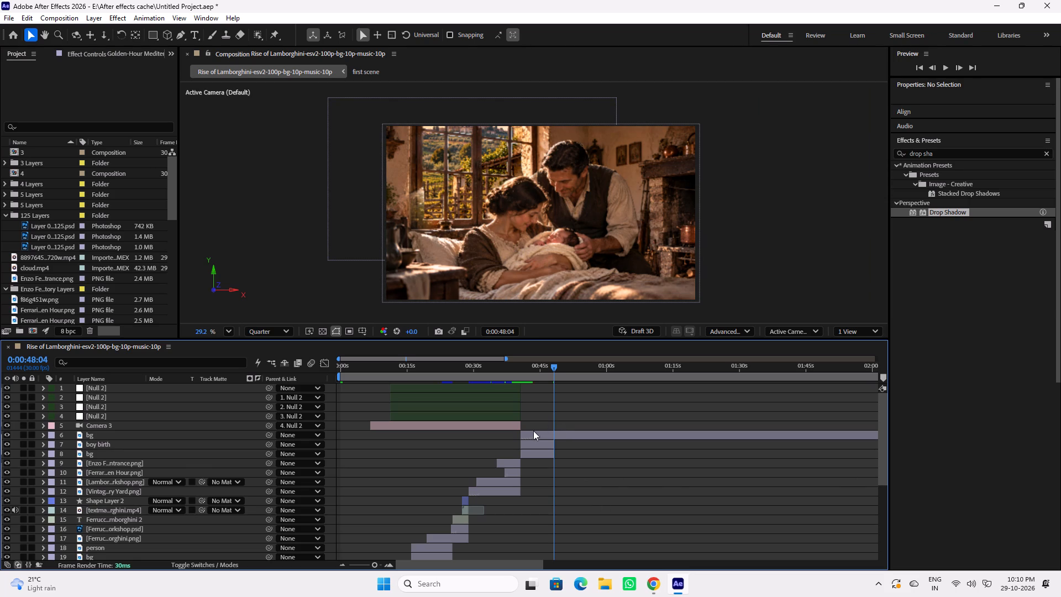
Delete the boy birth layer and the two bg layers that start after the Ferrari scene.
click(538, 432)
ctrl+click(539, 443)
ctrl+click(539, 454)
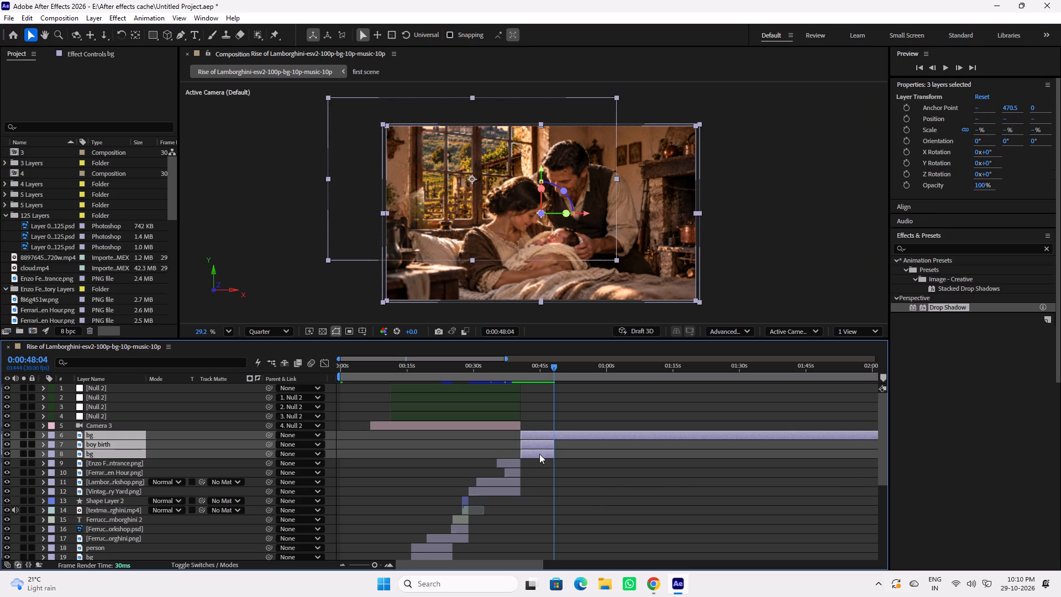
key(Delete)
scroll(558, 459, down, 11)
scroll(568, 503, up, 2)
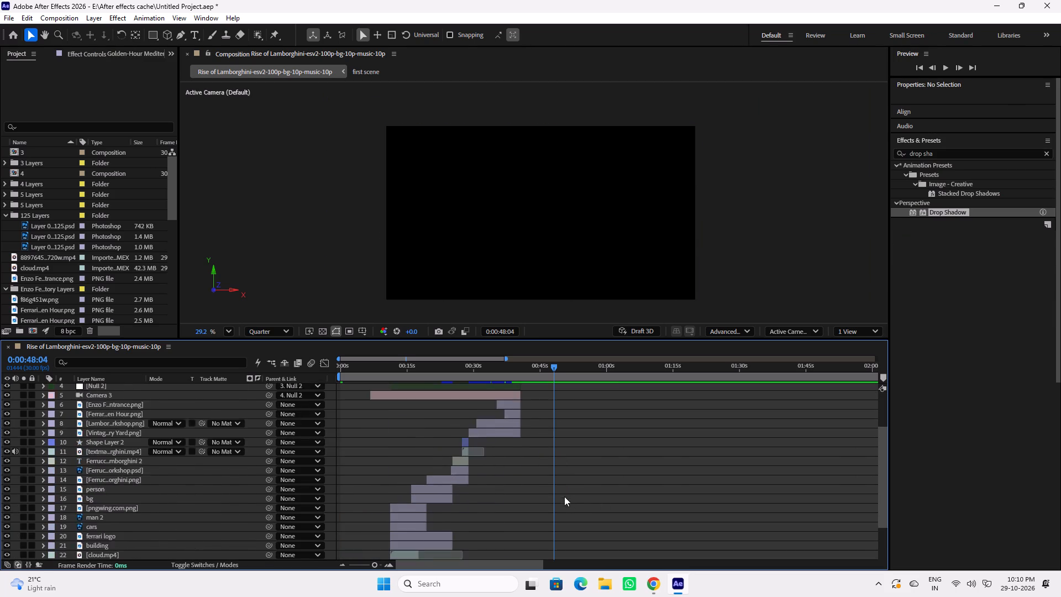
scroll(564, 496, up, 2)
Play back the end of the Ferrari scene from 0:00:38:05 into the emptied section.
drag(545, 370, 520, 371)
scroll(542, 449, down, 6)
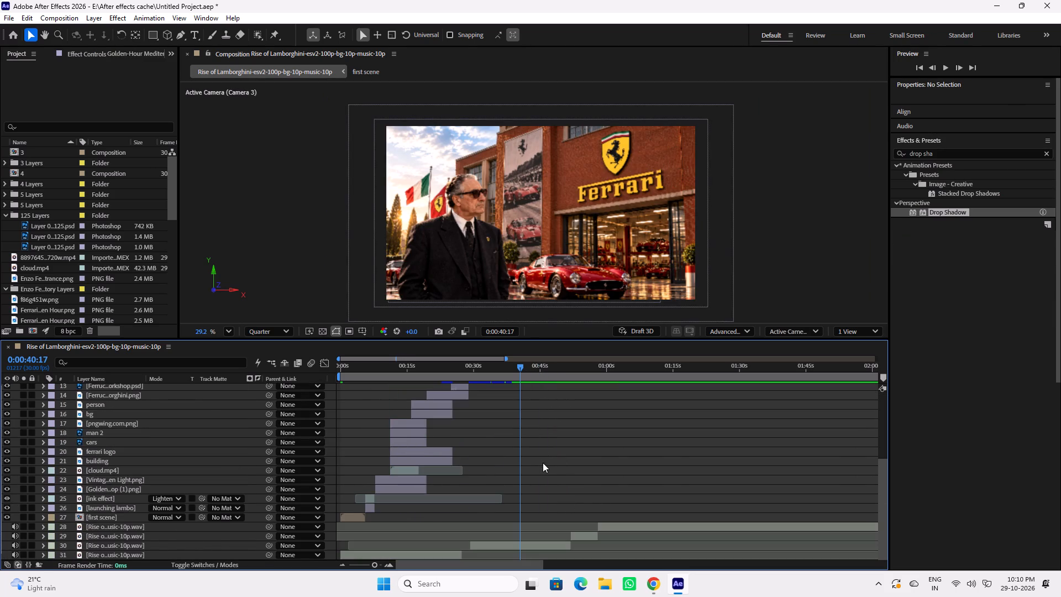
scroll(543, 463, down, 5)
click(510, 371)
key(space)
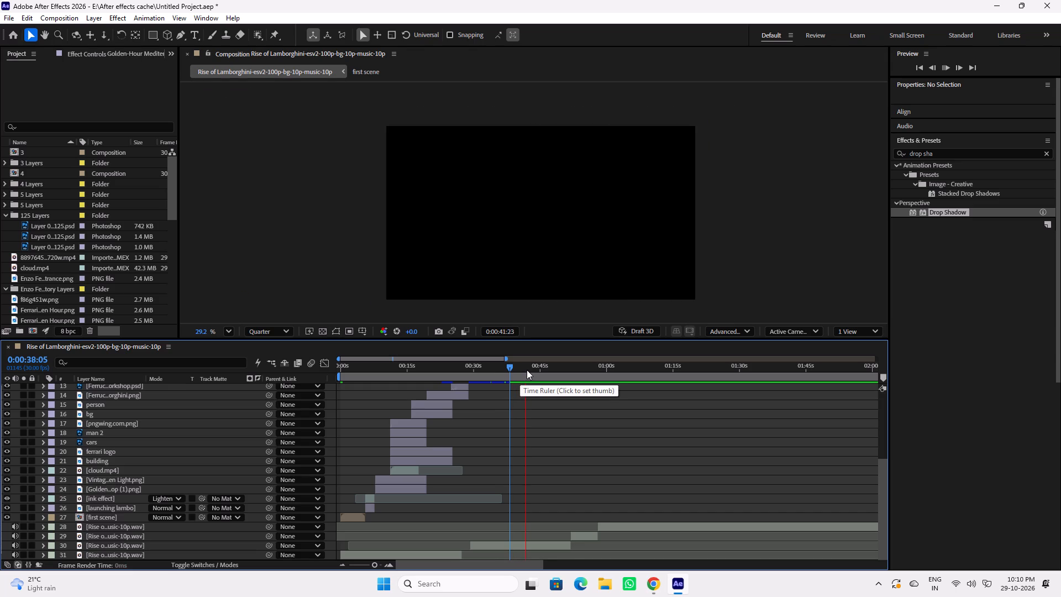
key(space)
Reveal the narration layer's waveform, split the audio at 0:00:40:17, and delete the part after the cut.
click(514, 366)
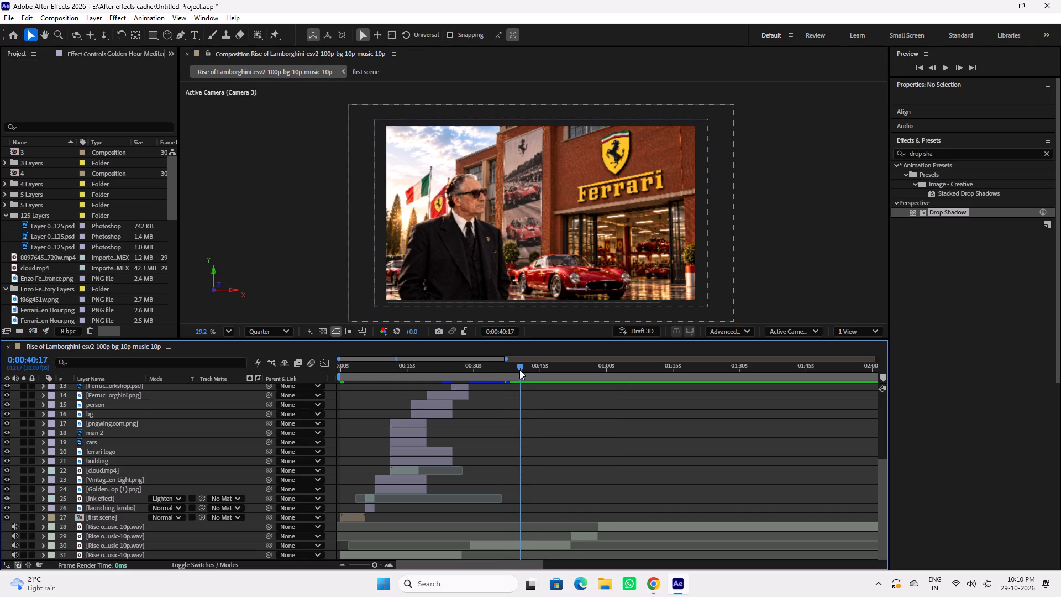
click(544, 549)
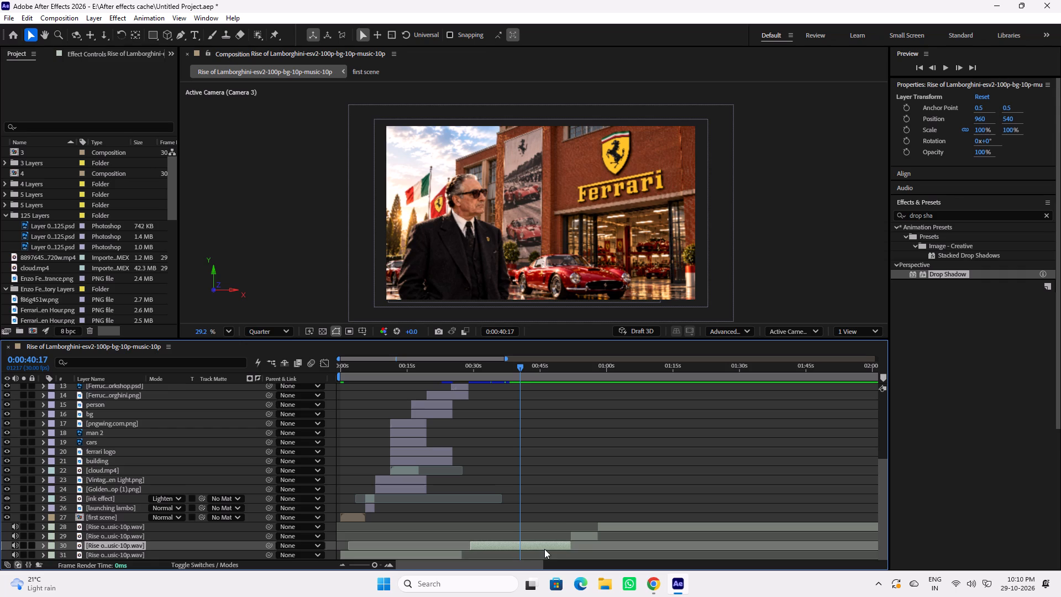
text(ll)
scroll(544, 535, down, 12)
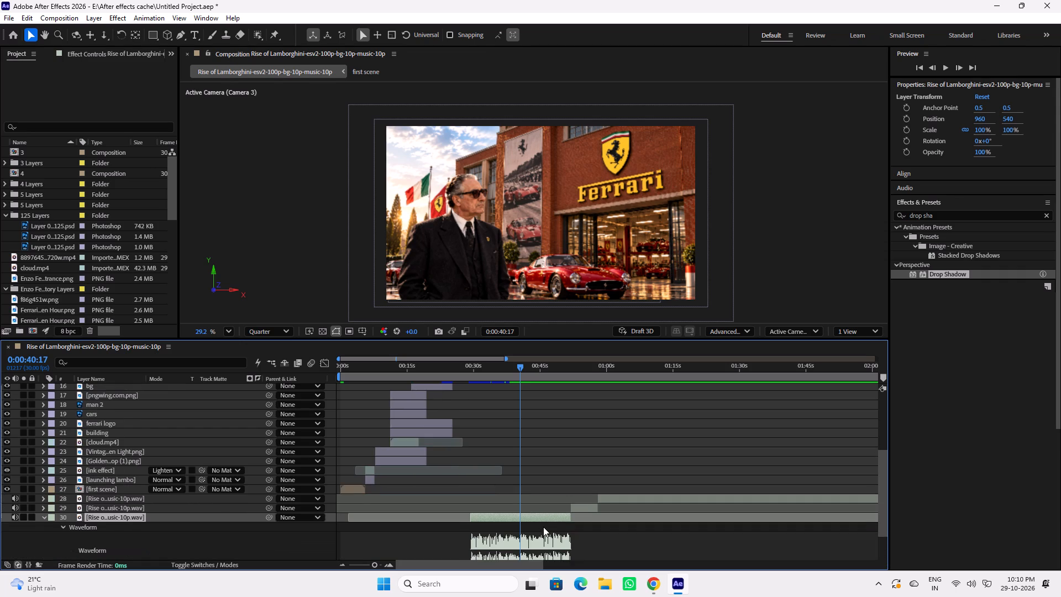
drag(375, 565, 380, 565)
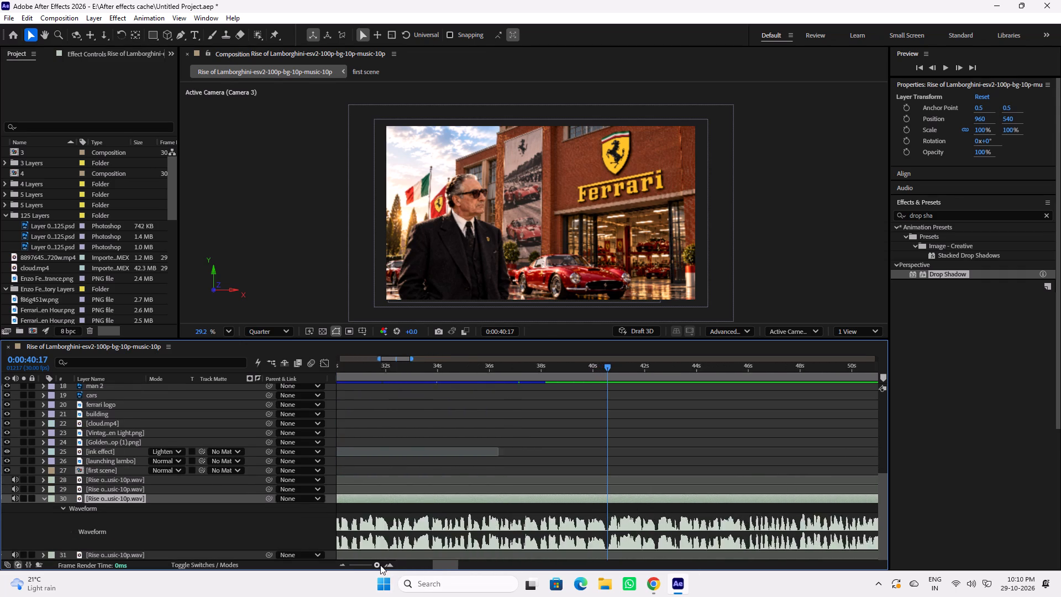
drag(380, 565, 381, 565)
key(ctrl+shift+d)
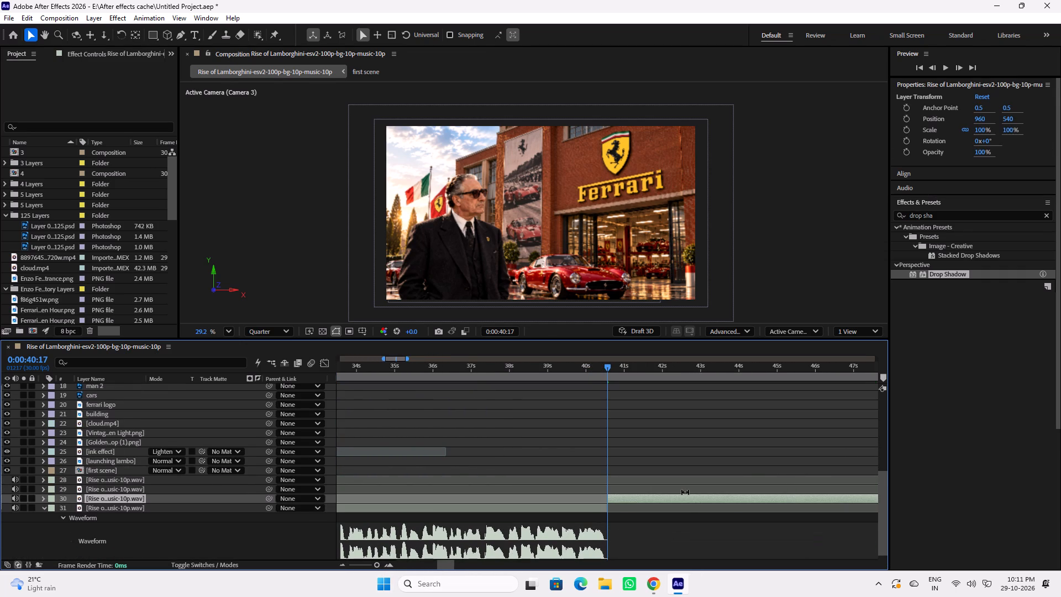
key(Delete)
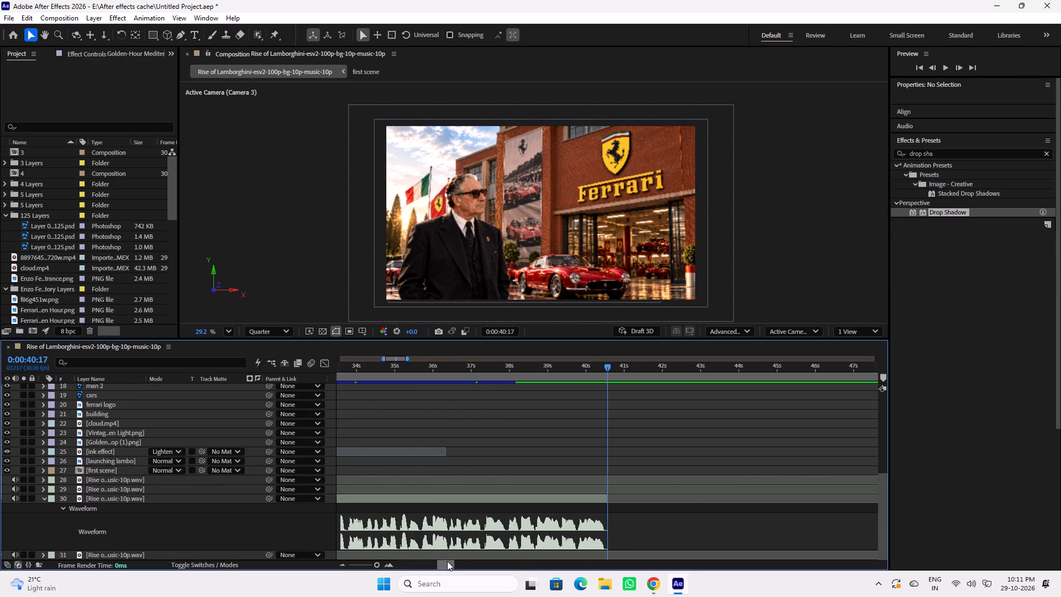
Delete the two narration audio layers that lie after 0:00:40:17.
drag(373, 566, 361, 566)
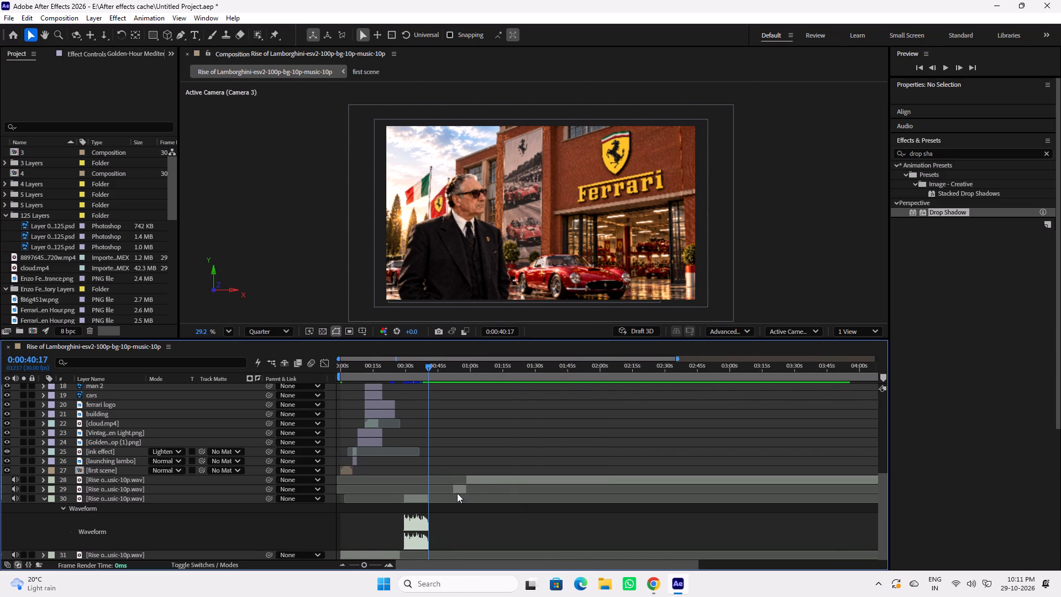
ctrl+click(458, 485)
ctrl+click(487, 479)
key(Delete)
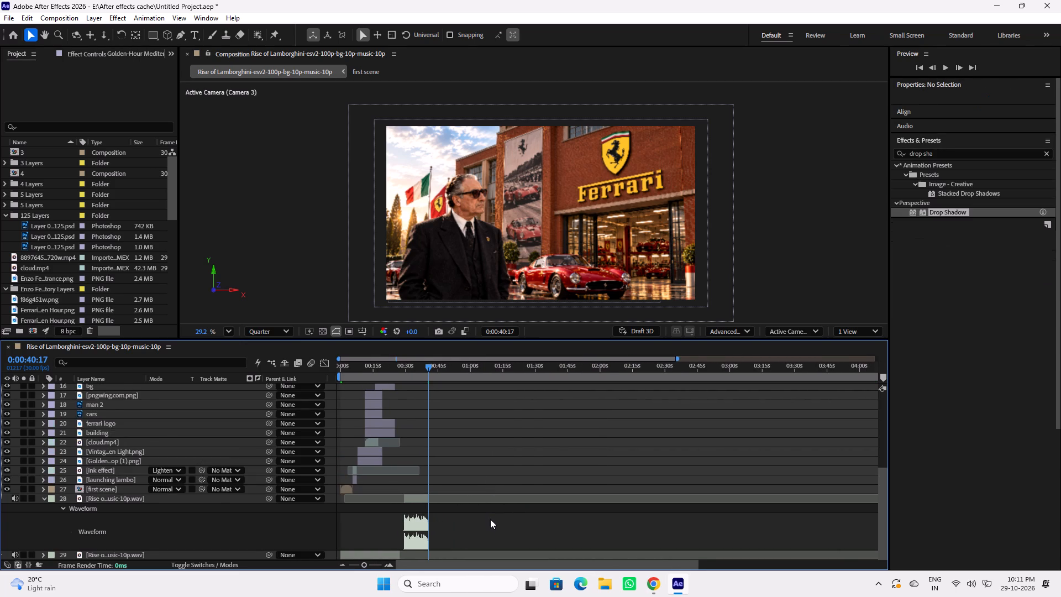
Review the remaining layers from the nulls to the narration audio, with the timeline magnified around 0:00:40.
scroll(490, 519, up, 11)
scroll(490, 518, down, 9)
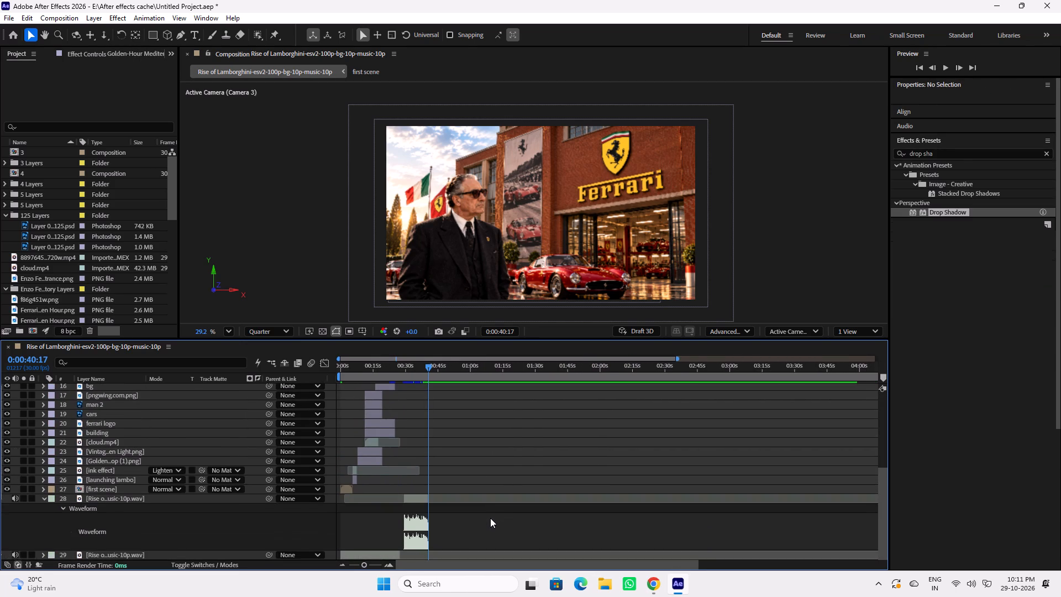
scroll(490, 518, down, 8)
scroll(490, 518, up, 7)
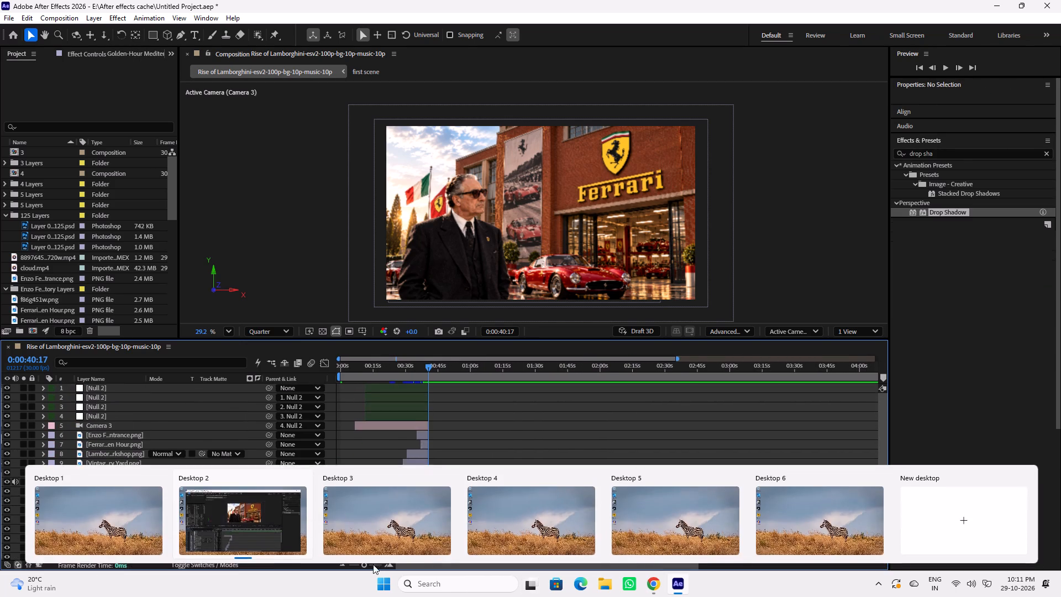
click(366, 561)
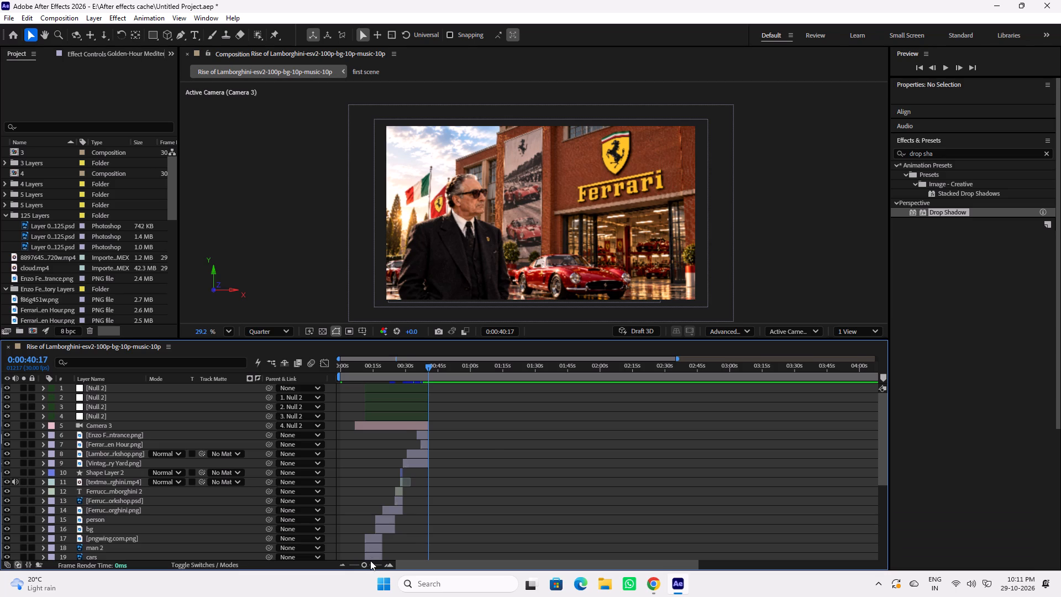
click(369, 563)
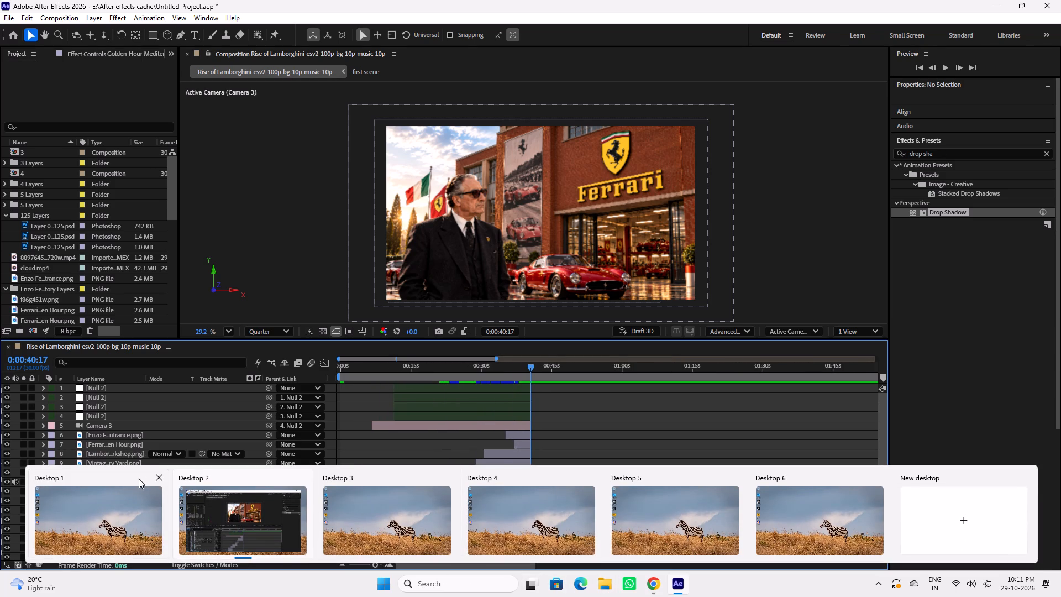
Close the extra virtual desktops, keep only the one holding the project, and return to it.
click(157, 480)
click(376, 476)
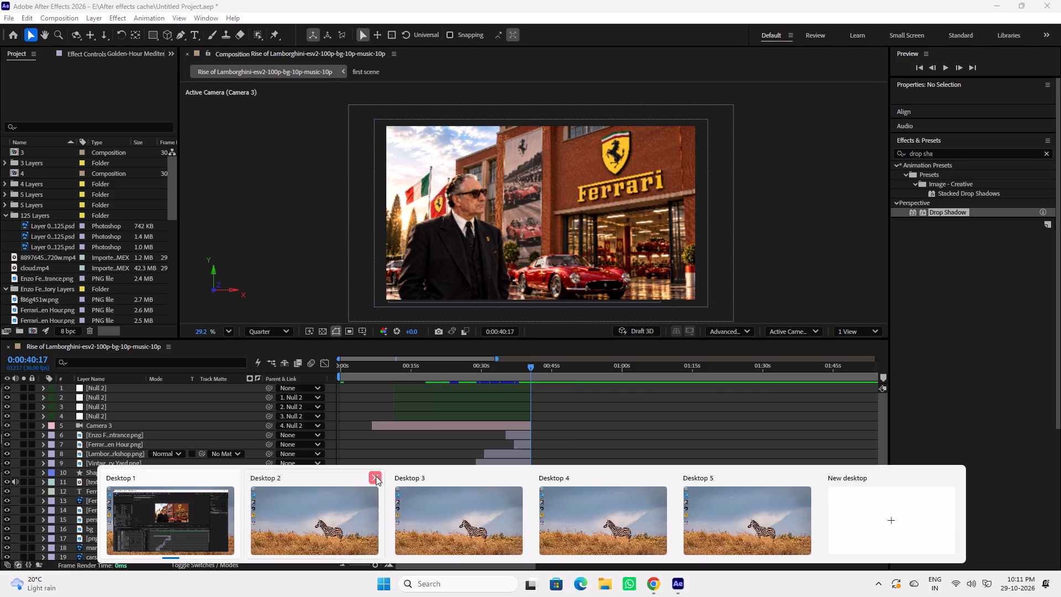
click(446, 480)
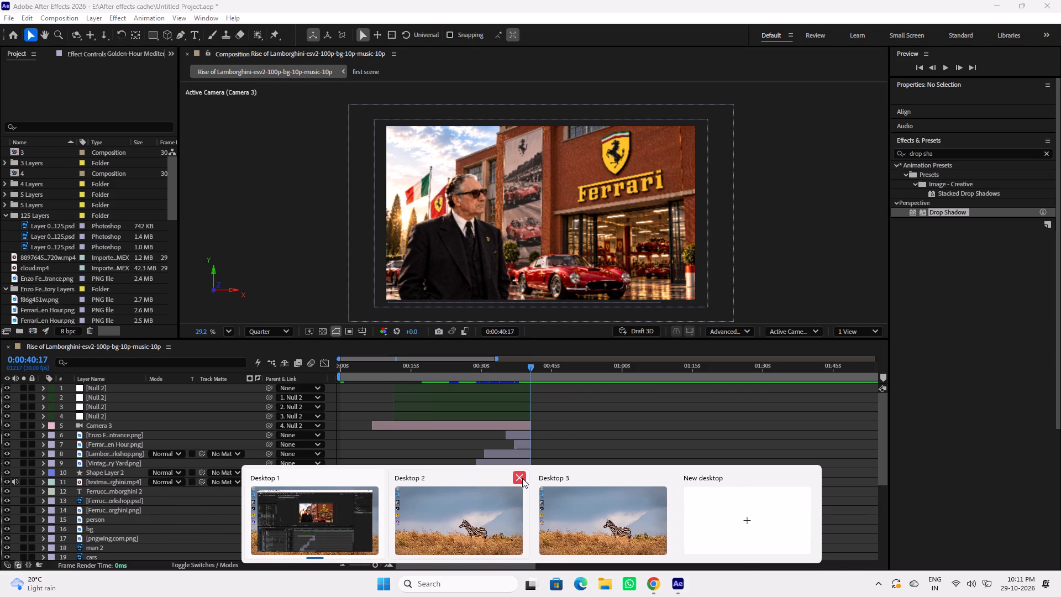
click(522, 478)
click(591, 480)
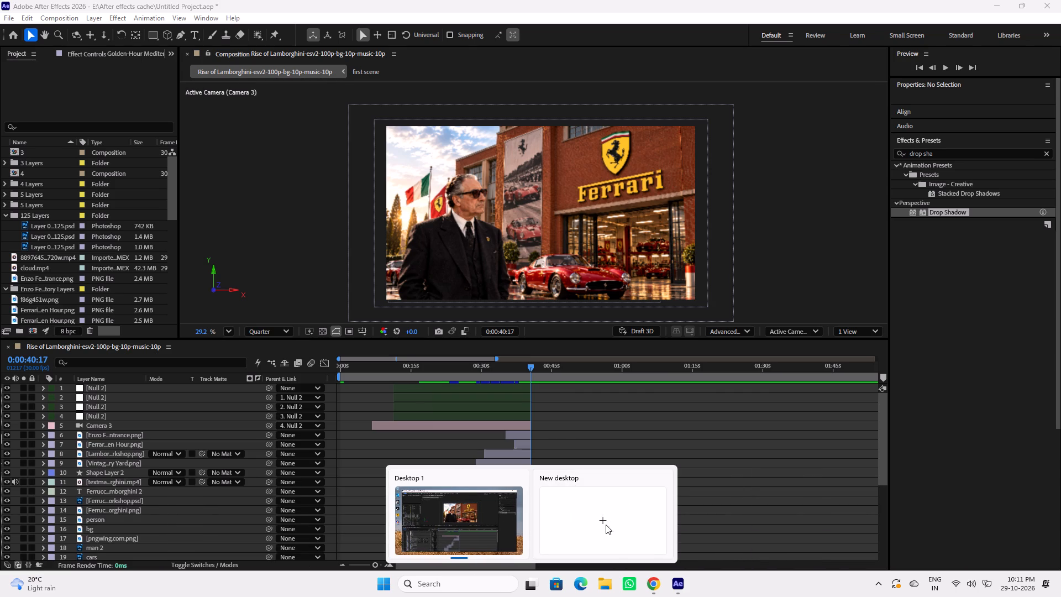
click(466, 523)
click(613, 489)
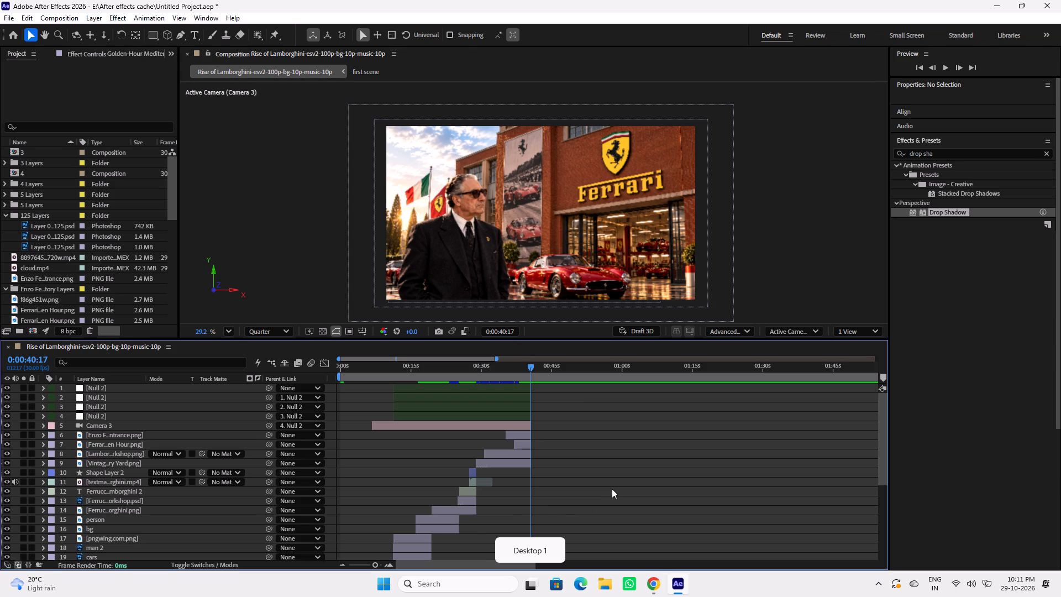
Set the Rise of Lamborghini composition's duration to 0:00:40:17, copying the timecode of the Ferrari scene's end.
drag(496, 369, 339, 370)
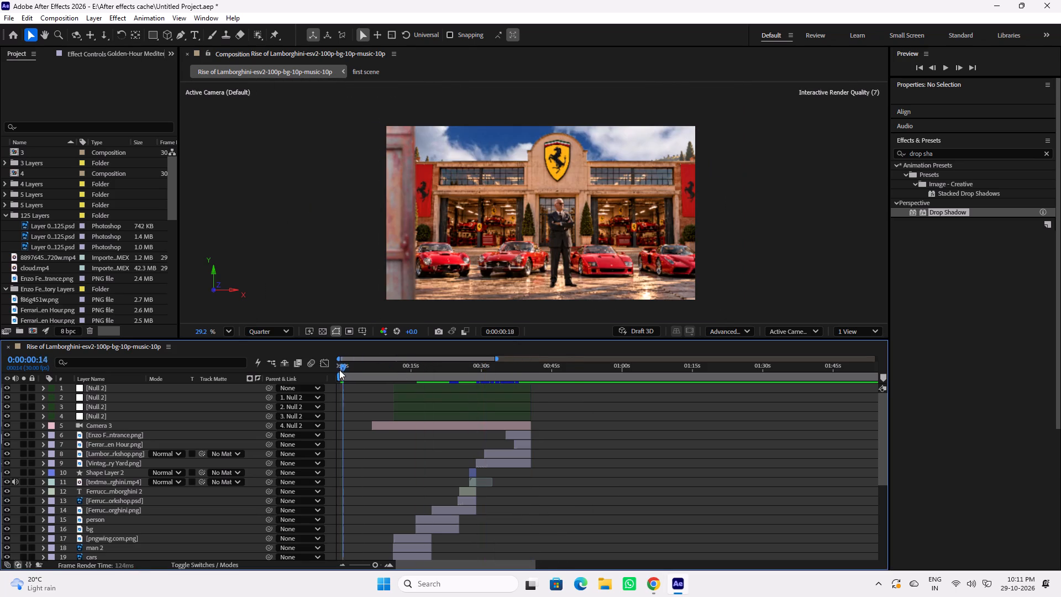
drag(339, 370, 326, 371)
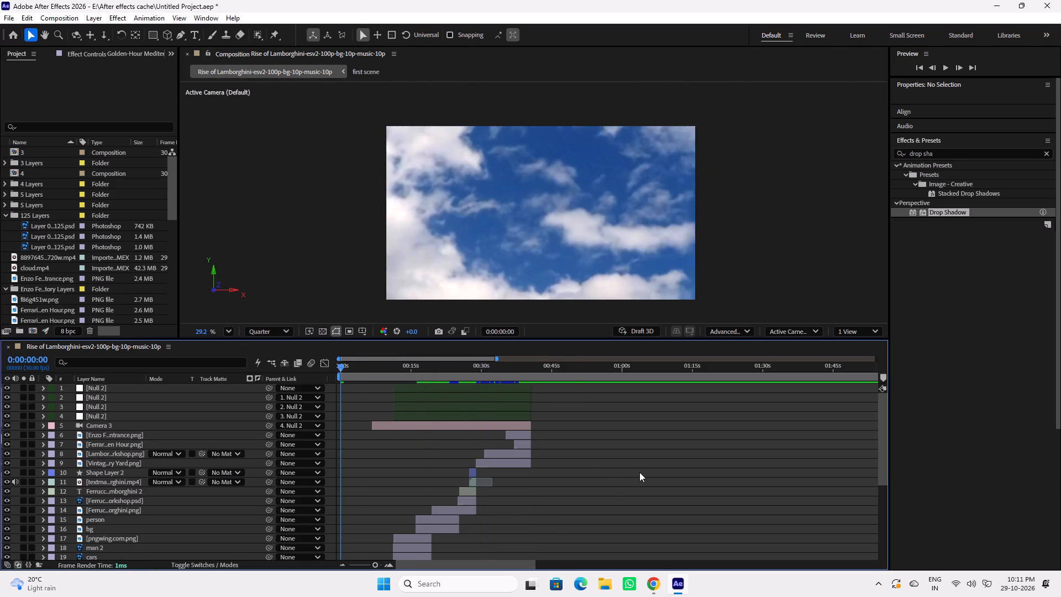
drag(514, 366, 528, 369)
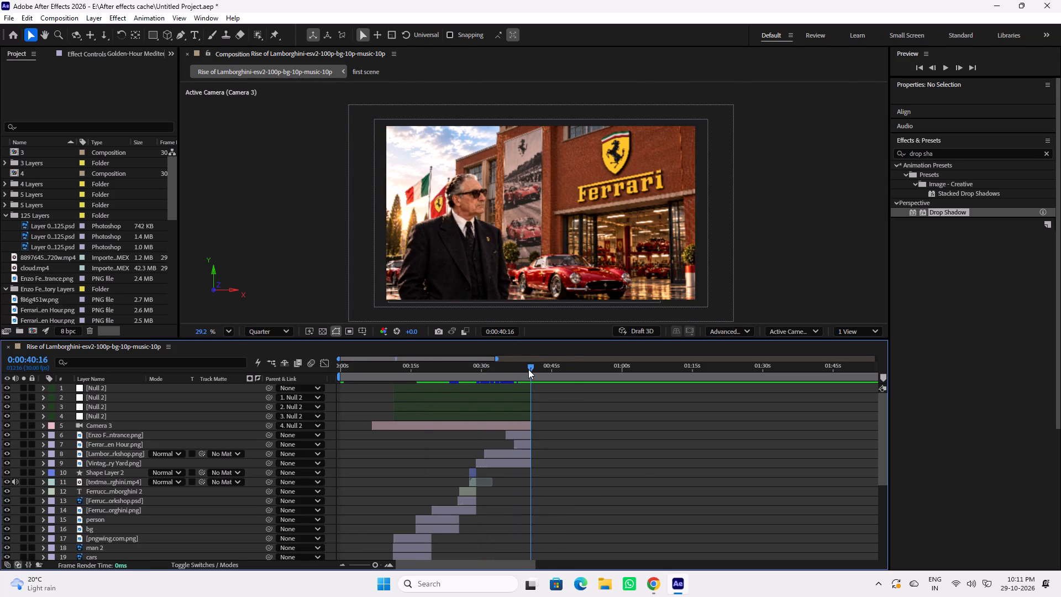
drag(528, 369, 535, 370)
click(508, 336)
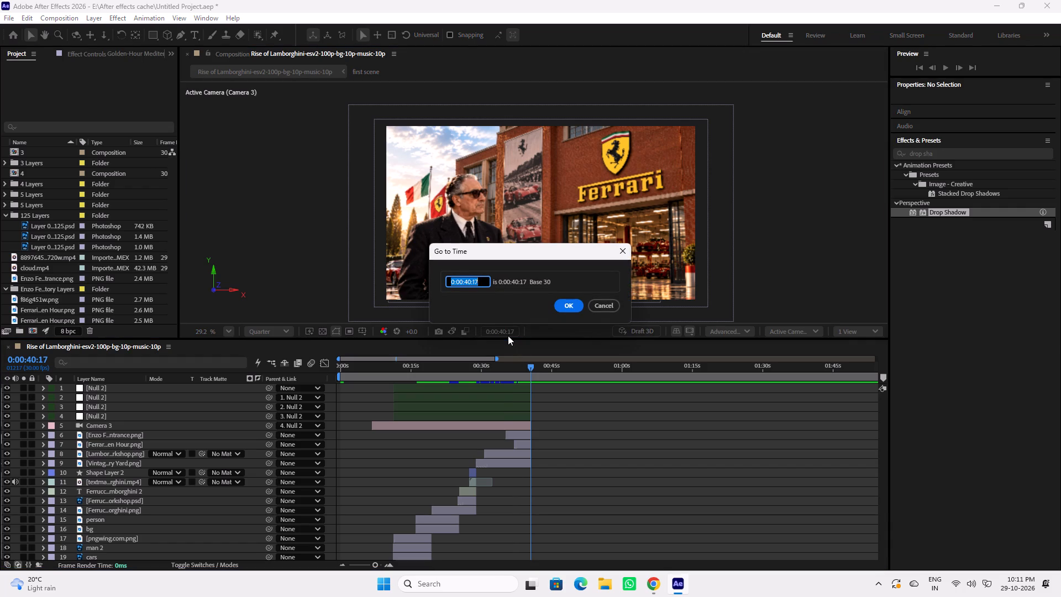
key(ctrl+c)
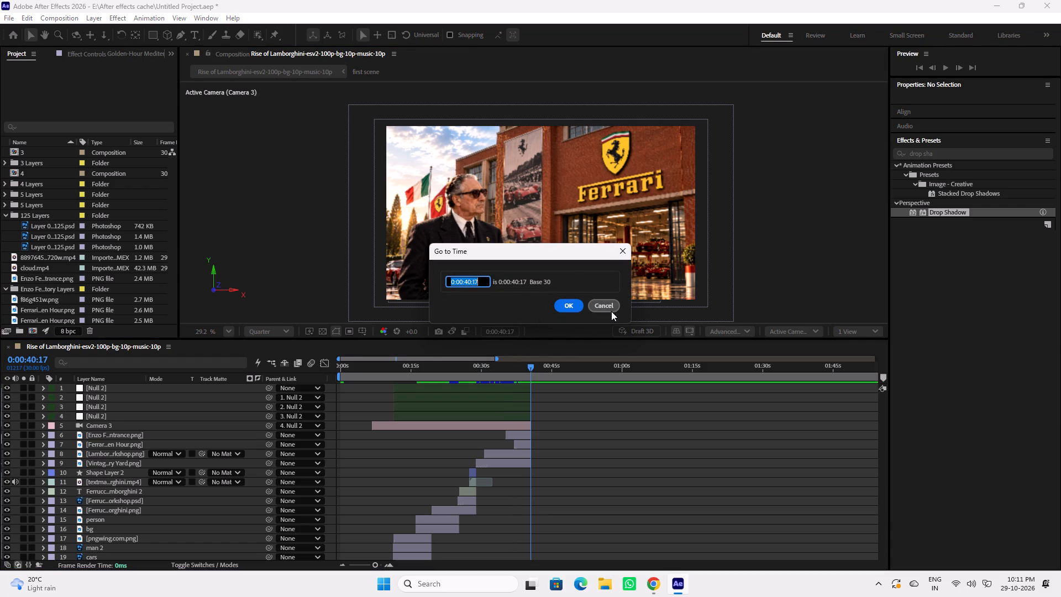
click(602, 305)
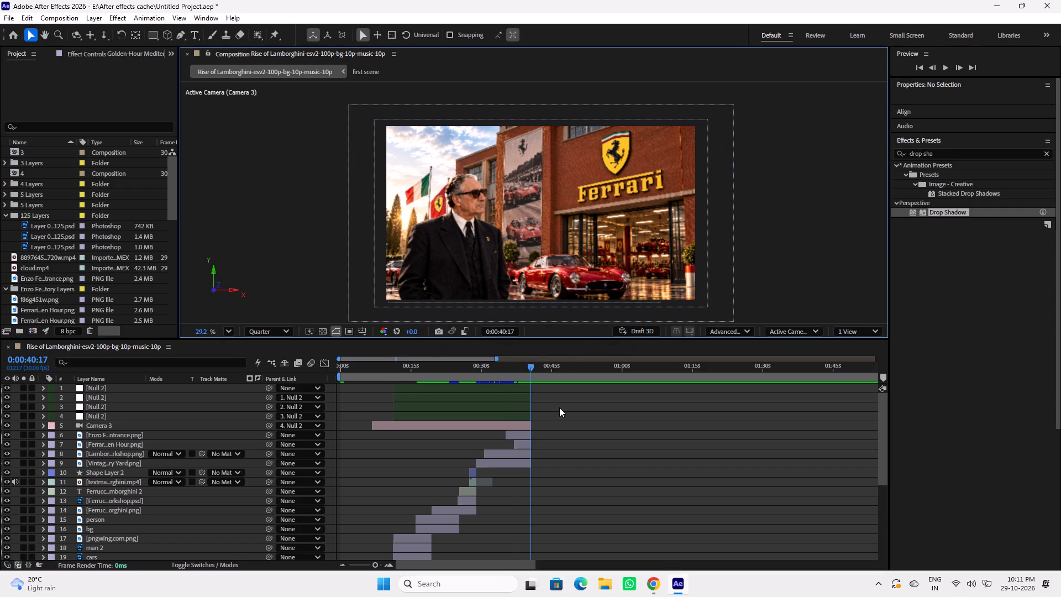
key(ctrl+k)
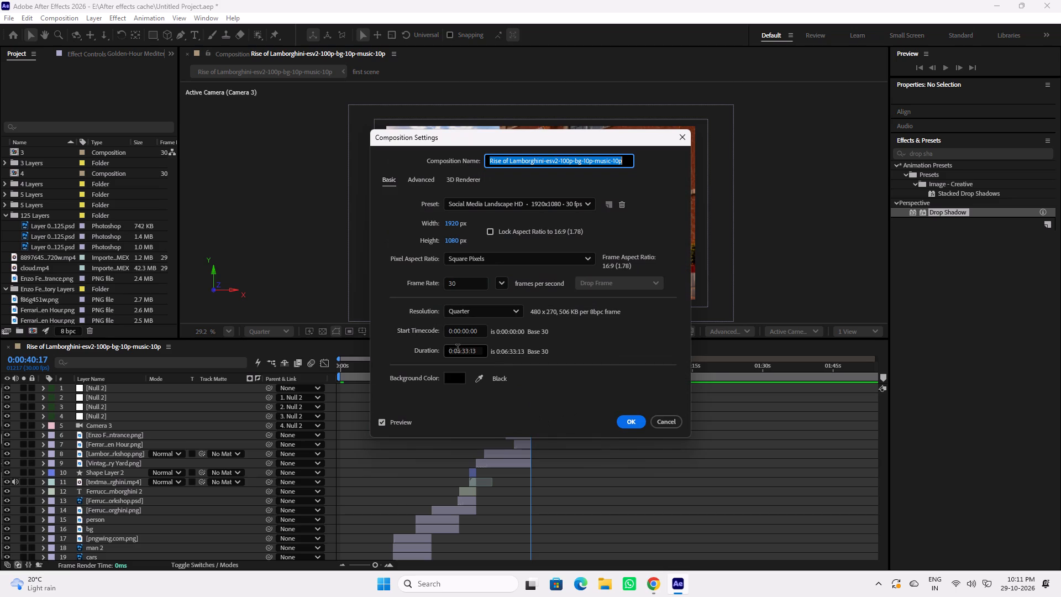
drag(479, 353, 426, 352)
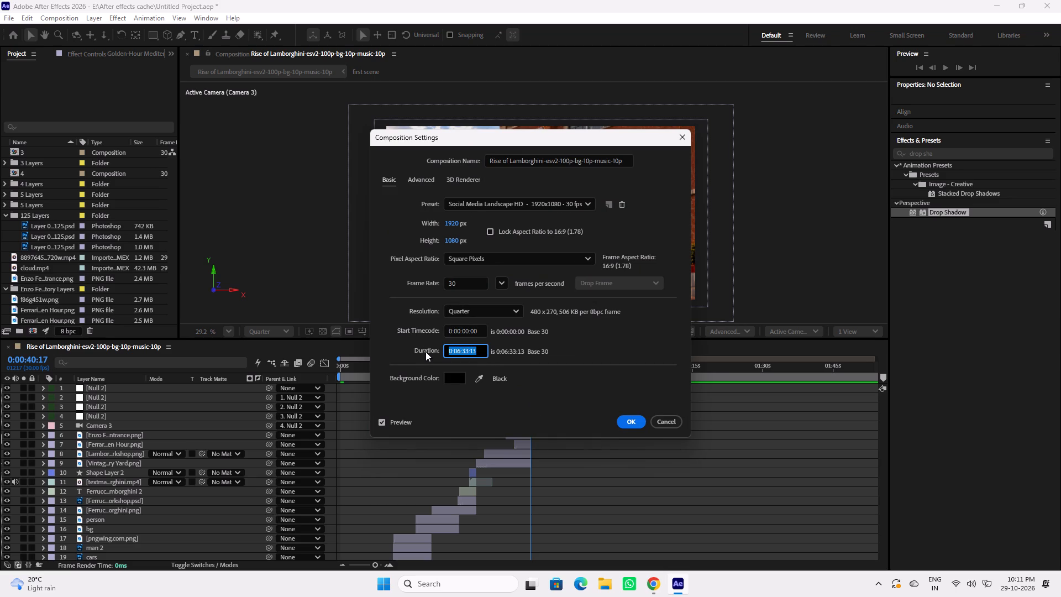
key(ctrl+v)
click(631, 423)
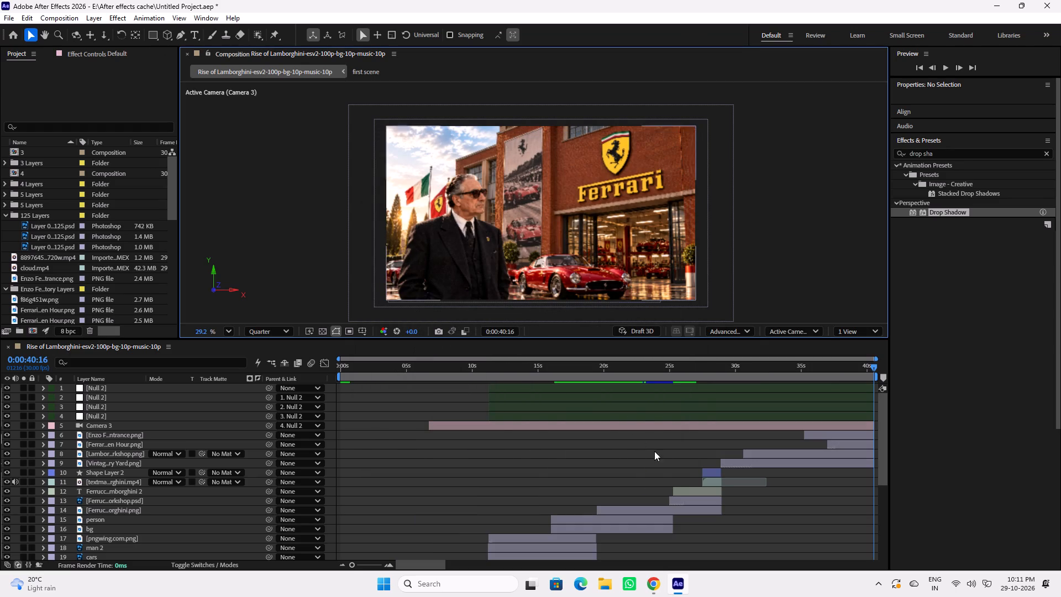
Play back the shortened composition's ending from 0:00:39:00 and save the project.
scroll(502, 460, down, 7)
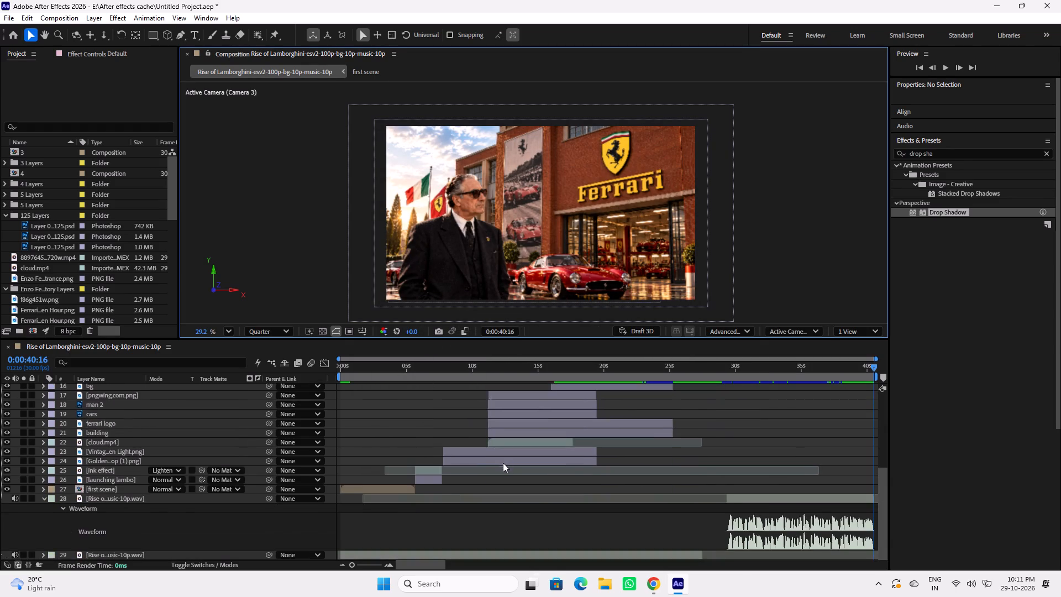
scroll(505, 466, up, 1)
click(853, 363)
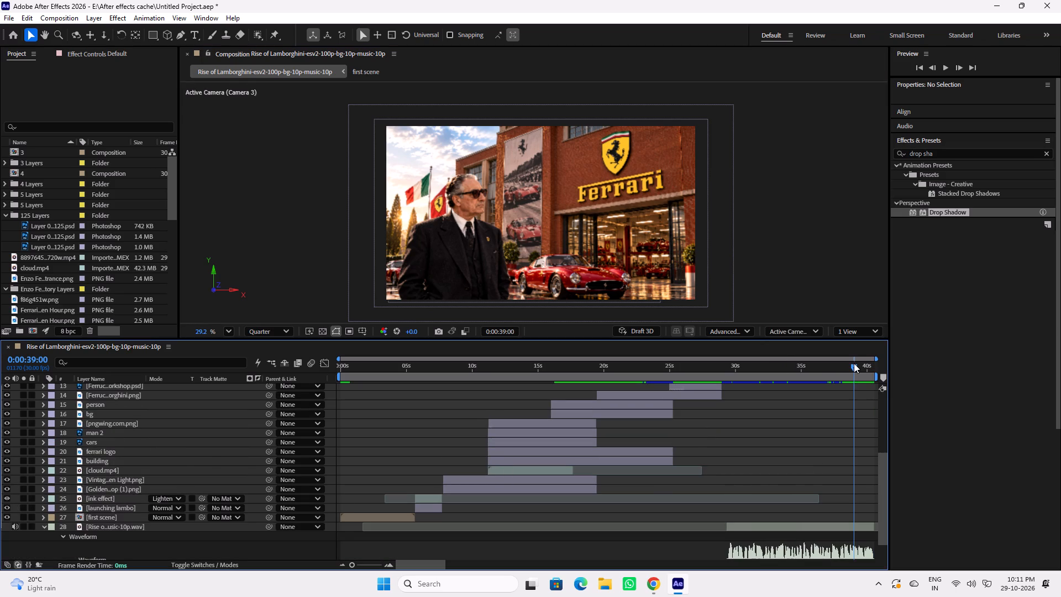
key(space)
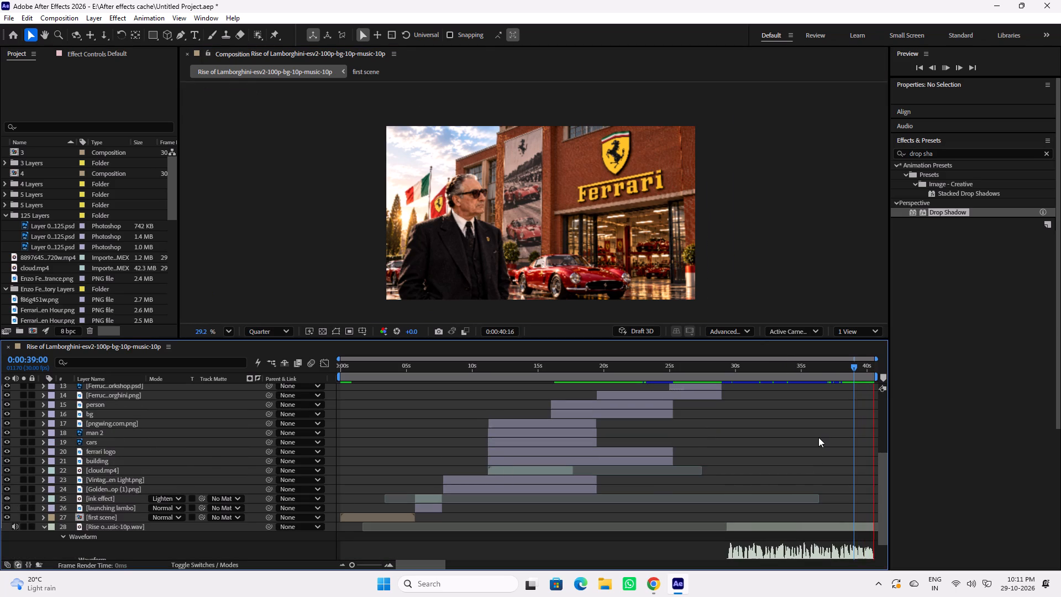
key(space)
key(ctrl+s)
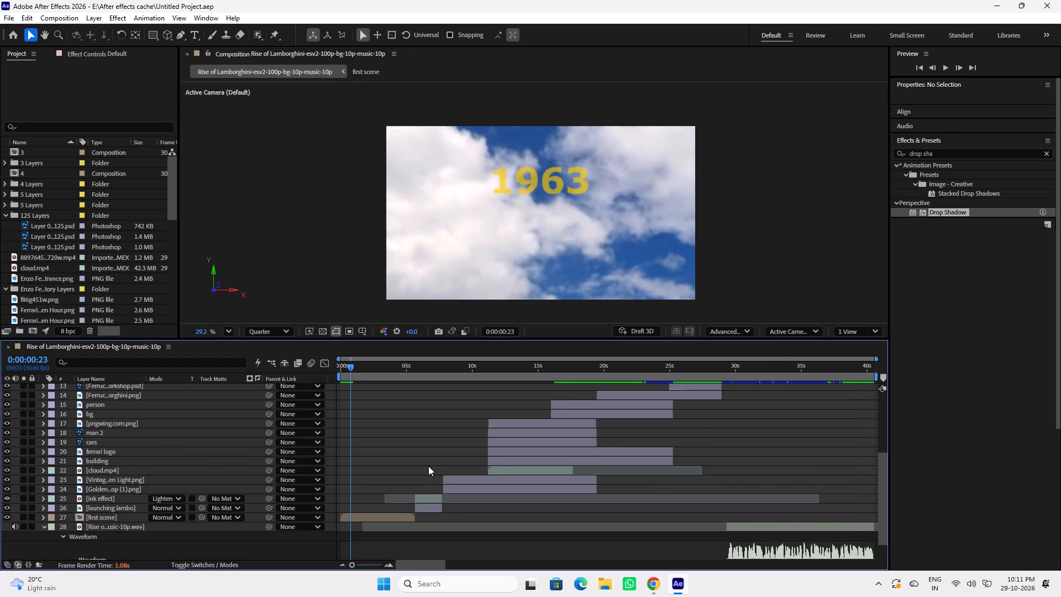
Reveal the audio levels of the narration layer that runs to the composition's end, and save the project.
scroll(430, 459, down, 12)
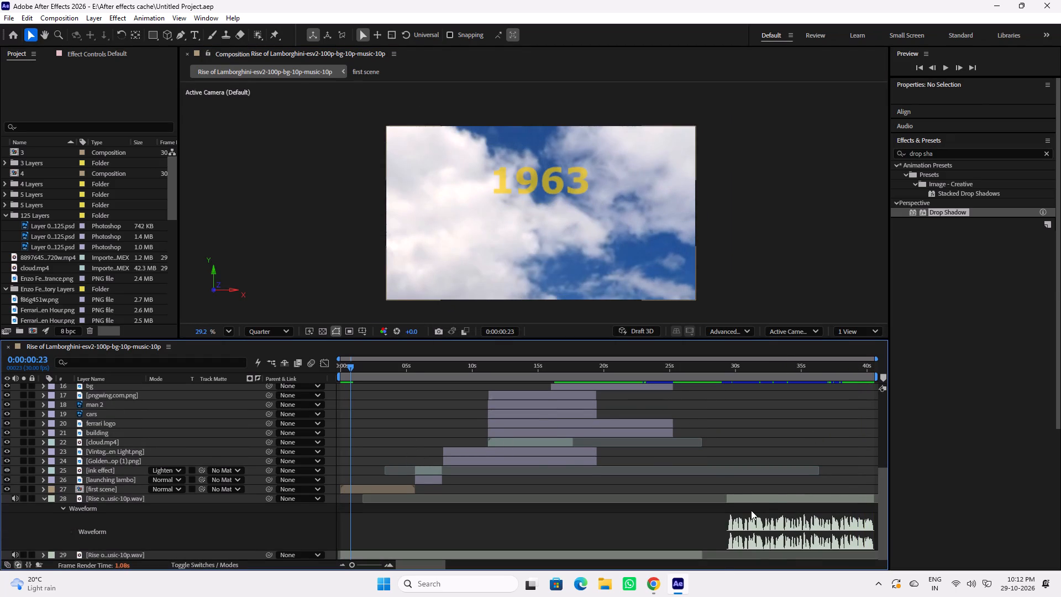
click(775, 498)
key(l)
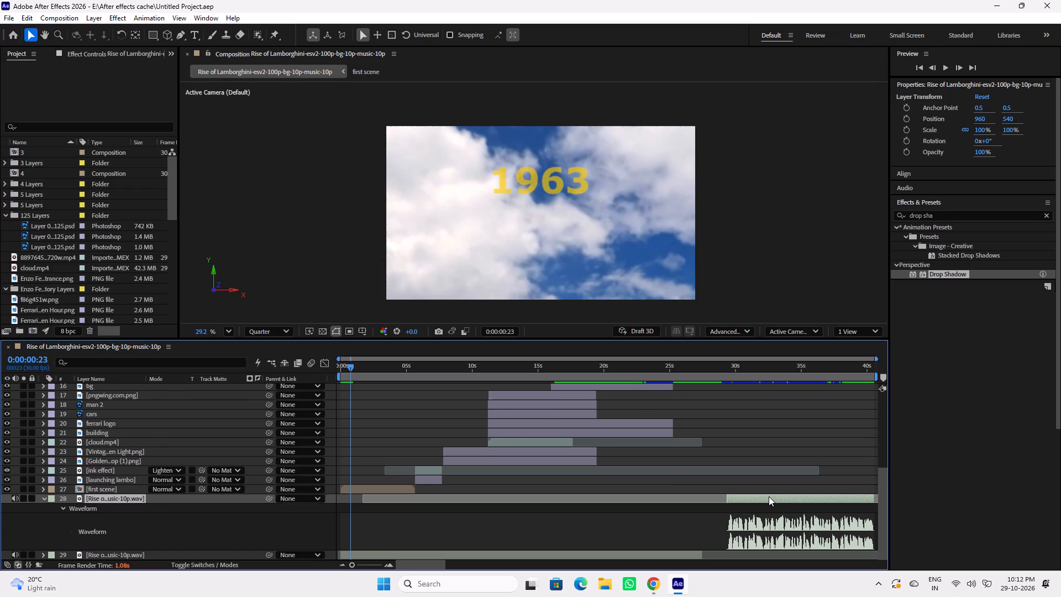
drag(375, 368, 361, 368)
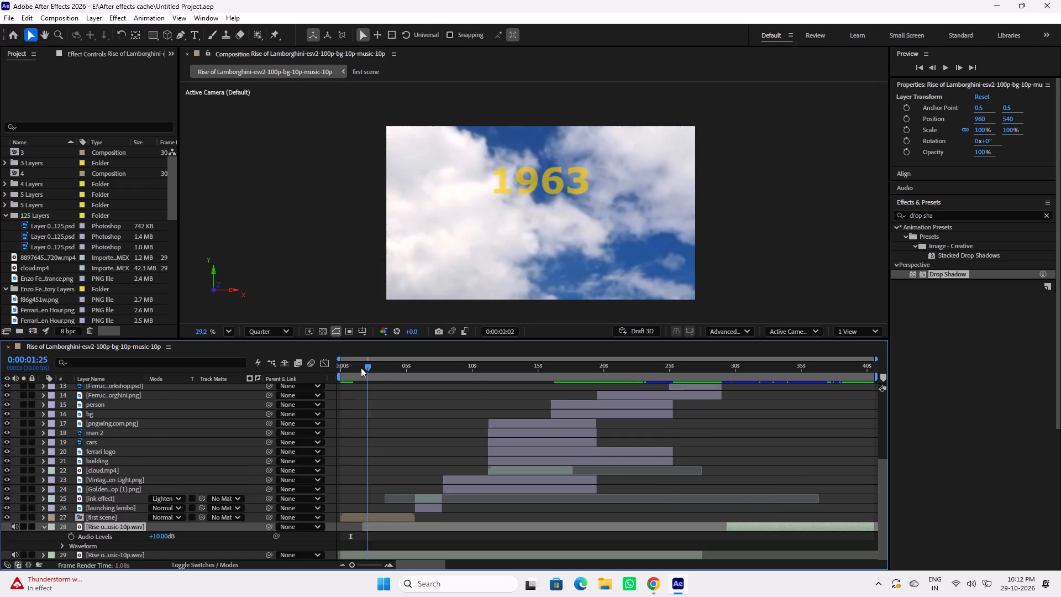
drag(361, 368, 351, 368)
key(ctrl+s)
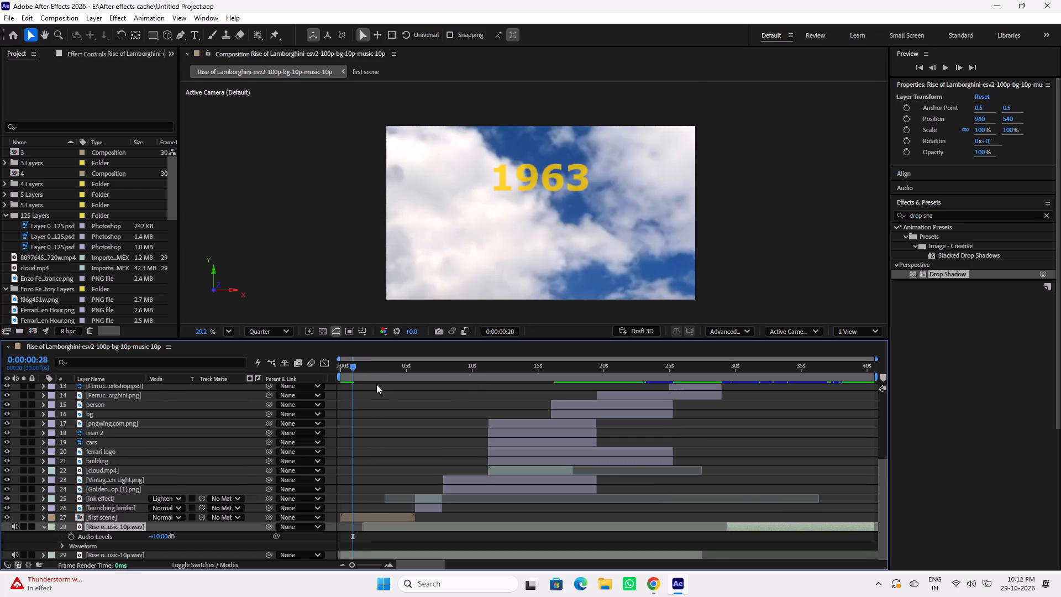
Review the opening 1963 scene from 0:00:00:00 to about 0:00:05 by playback and scrubbing.
drag(367, 369, 333, 371)
key(space)
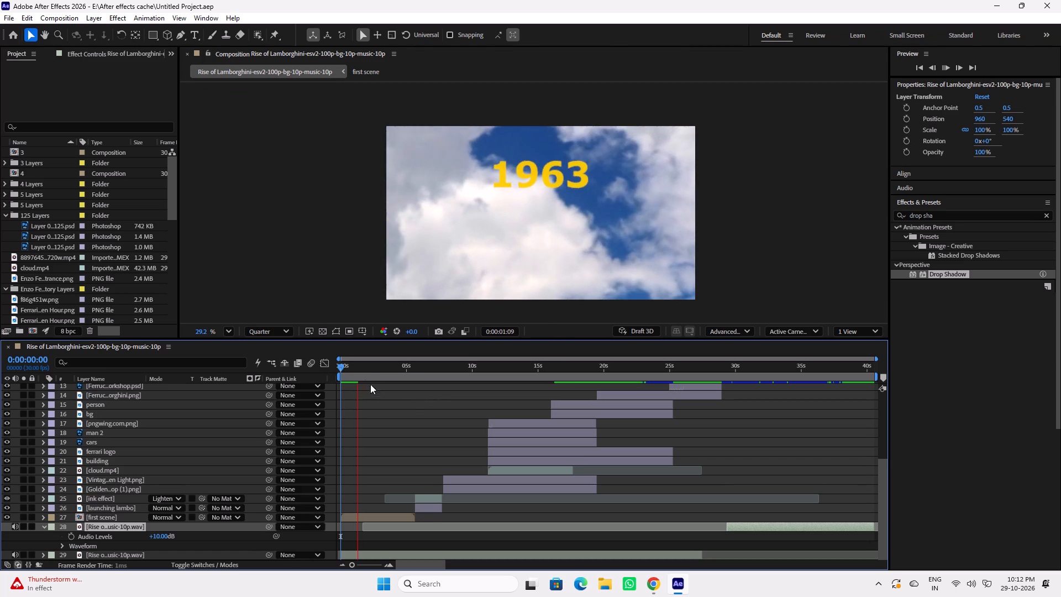
drag(357, 367, 321, 368)
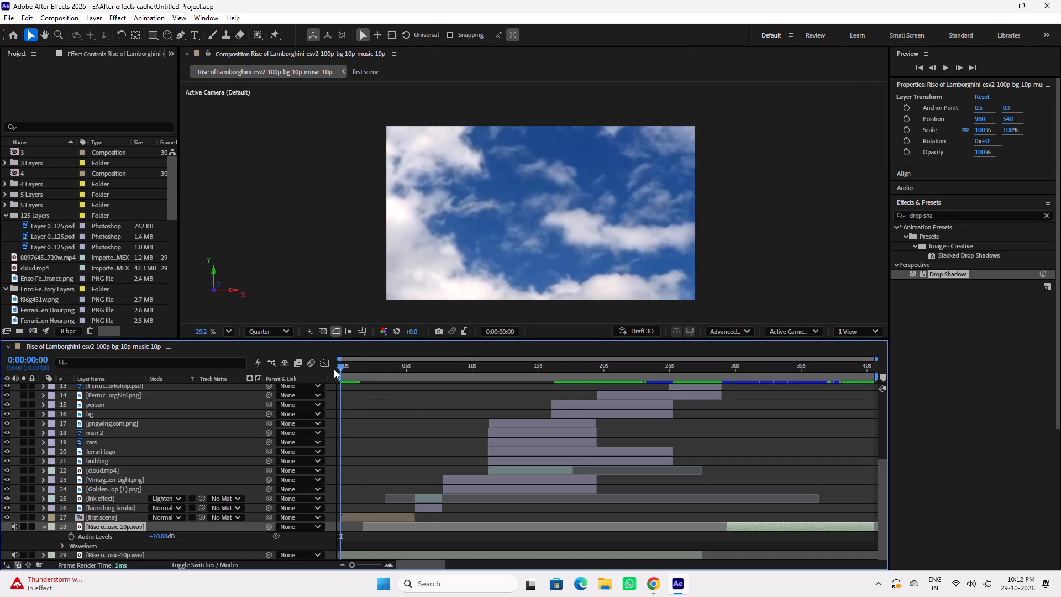
drag(353, 365, 340, 366)
drag(340, 366, 405, 371)
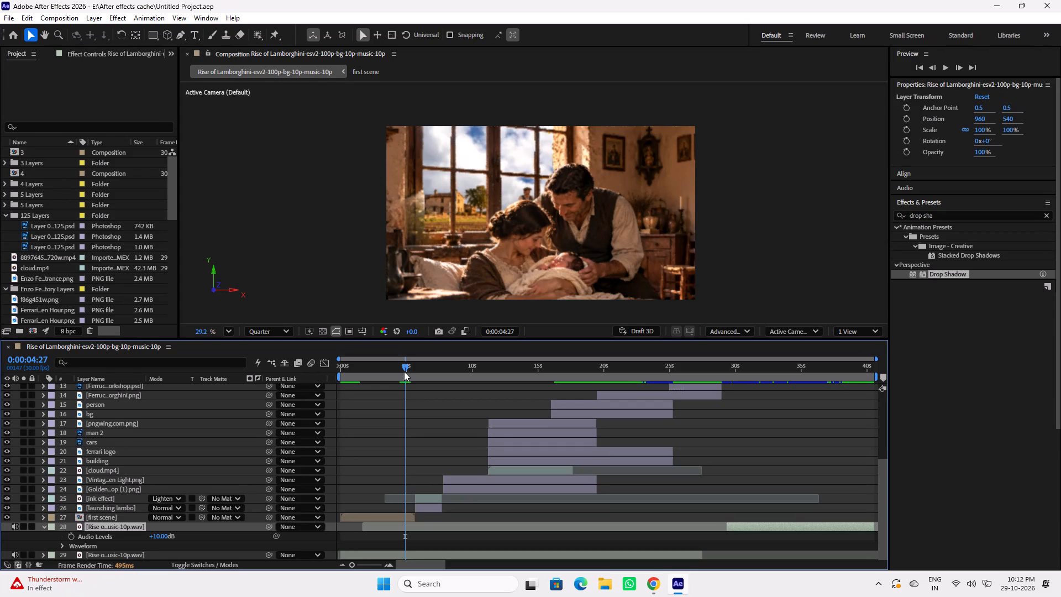
drag(384, 367, 350, 369)
Set the composition's preview resolution to Auto and save the project.
click(268, 329)
click(272, 350)
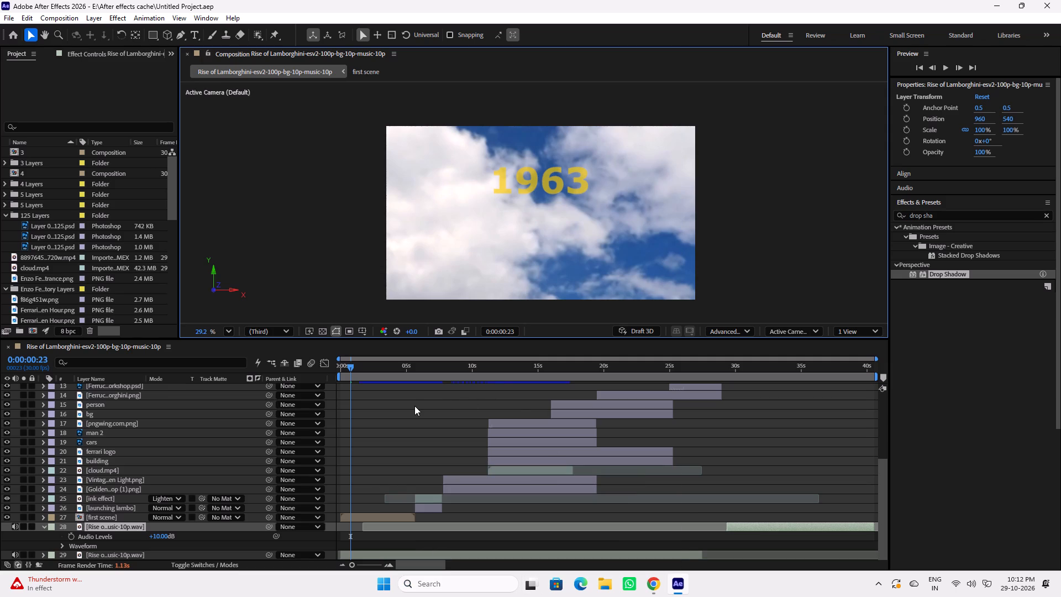
key(ctrl+s)
Scrub through the whole composition to about 0:00:39 and back, and briefly play it from the start.
drag(371, 365, 321, 365)
click(272, 329)
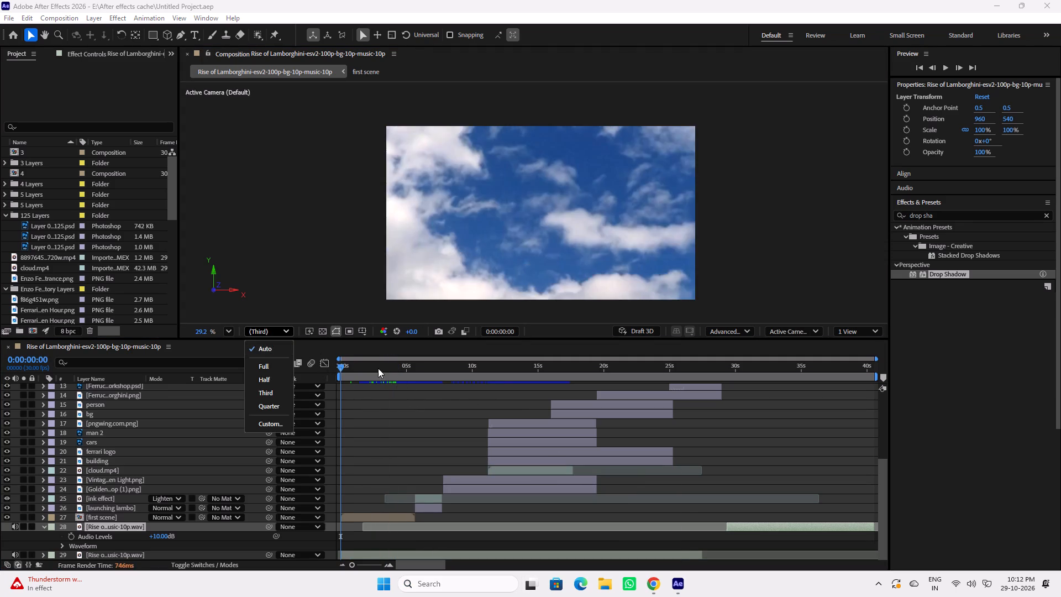
drag(372, 365, 850, 390)
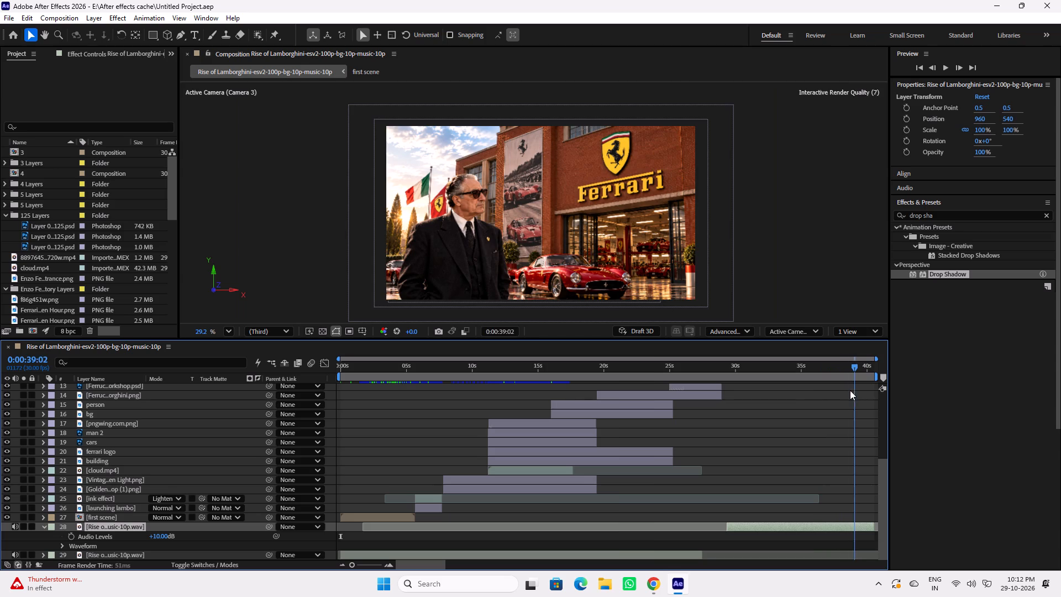
drag(850, 390, 323, 363)
key(space)
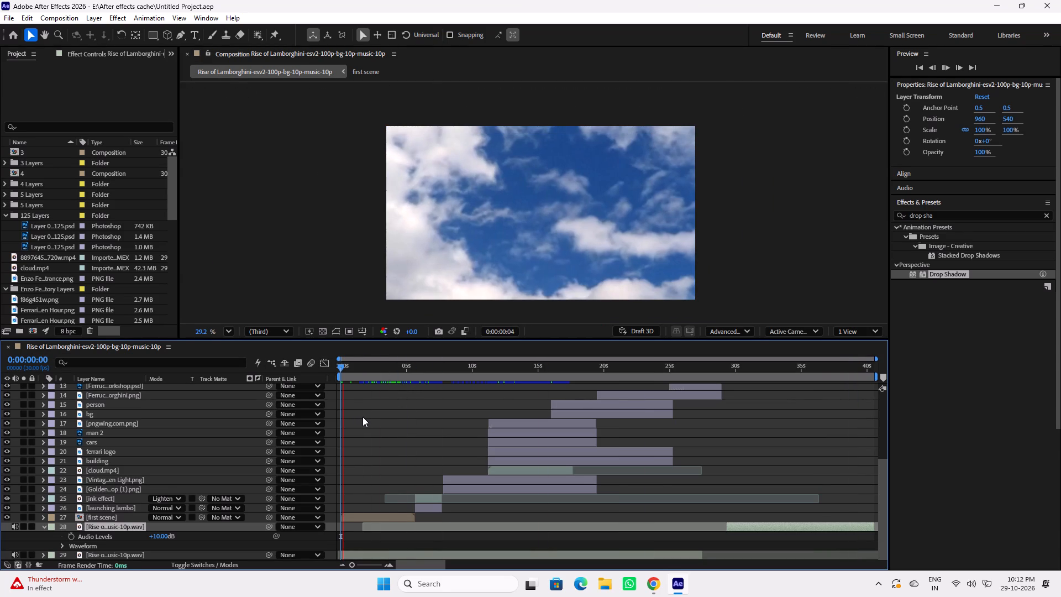
key(space)
Search the project for unused items and look through them, previewing the Photoshop layers in the first 5 Layers folder.
click(80, 129)
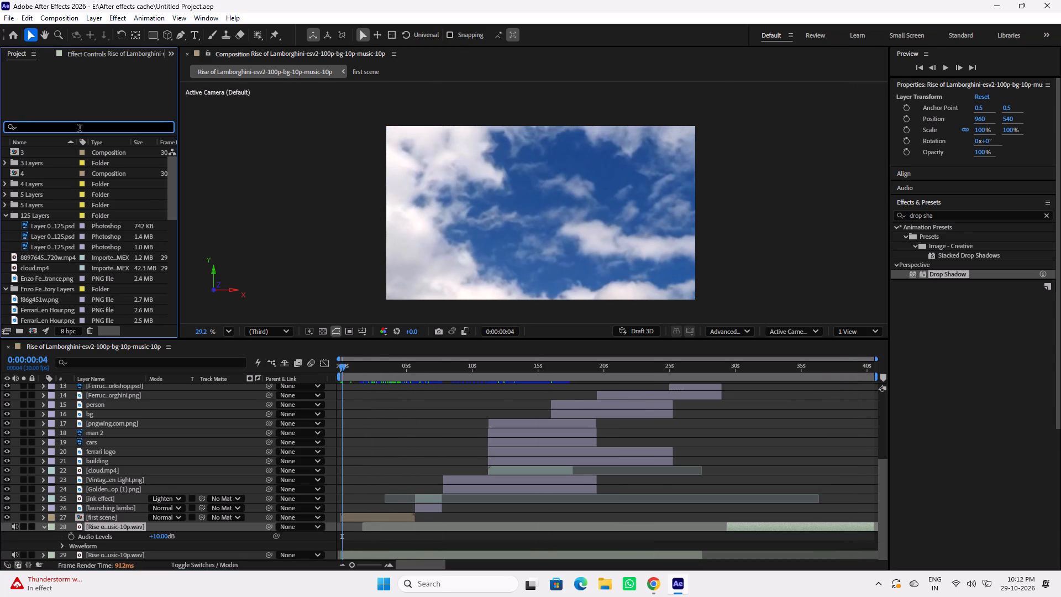
text(unused)
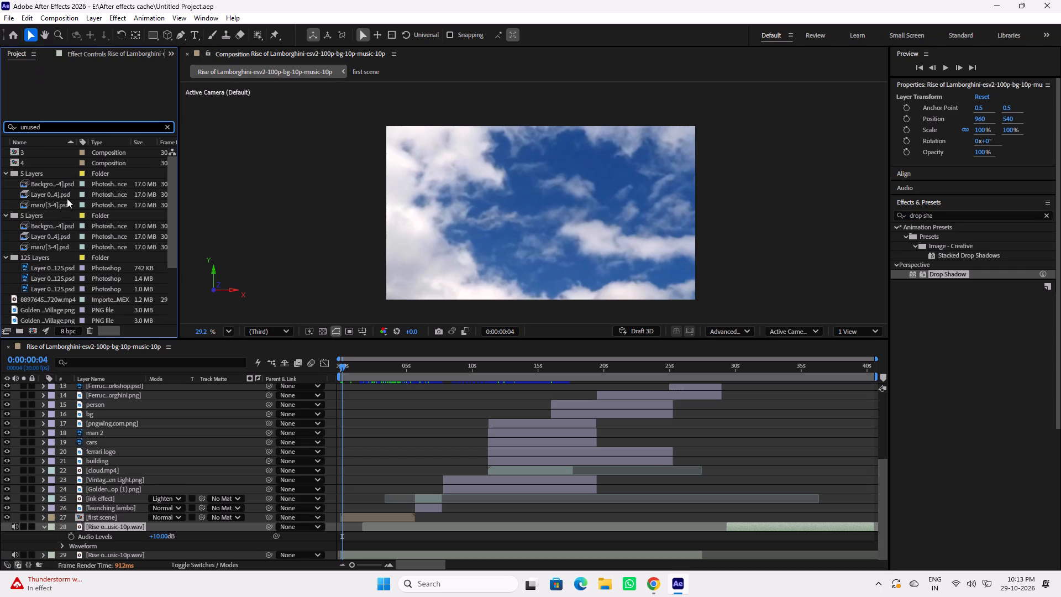
click(36, 183)
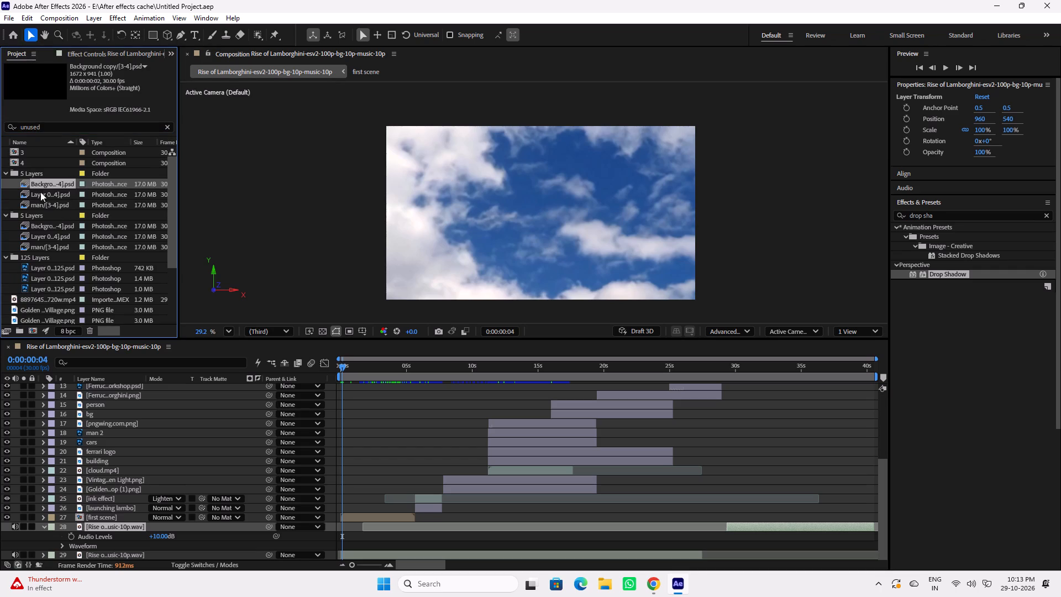
click(40, 195)
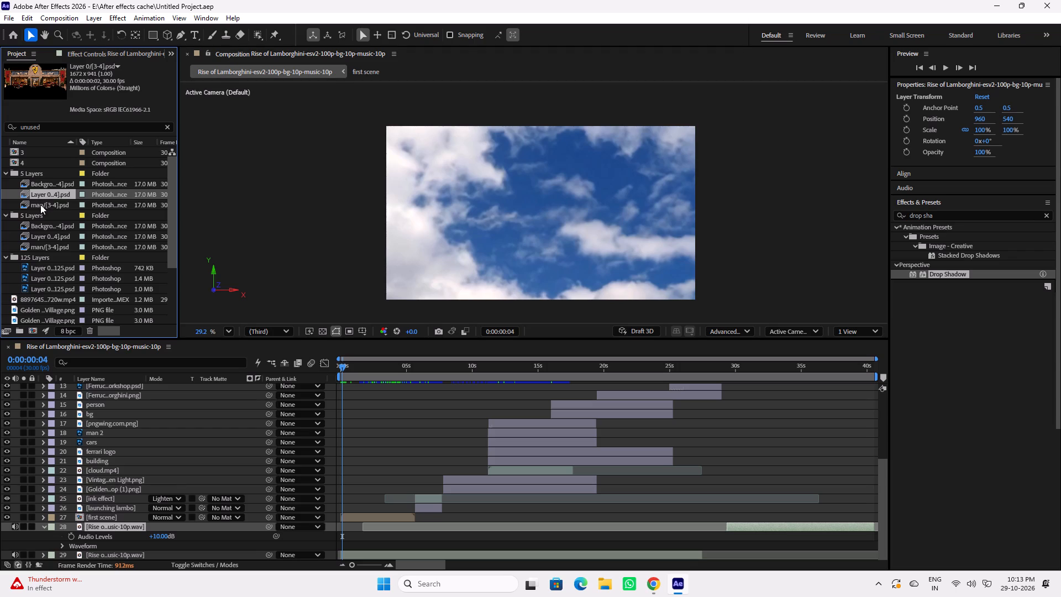
click(40, 205)
scroll(49, 262, down, 1)
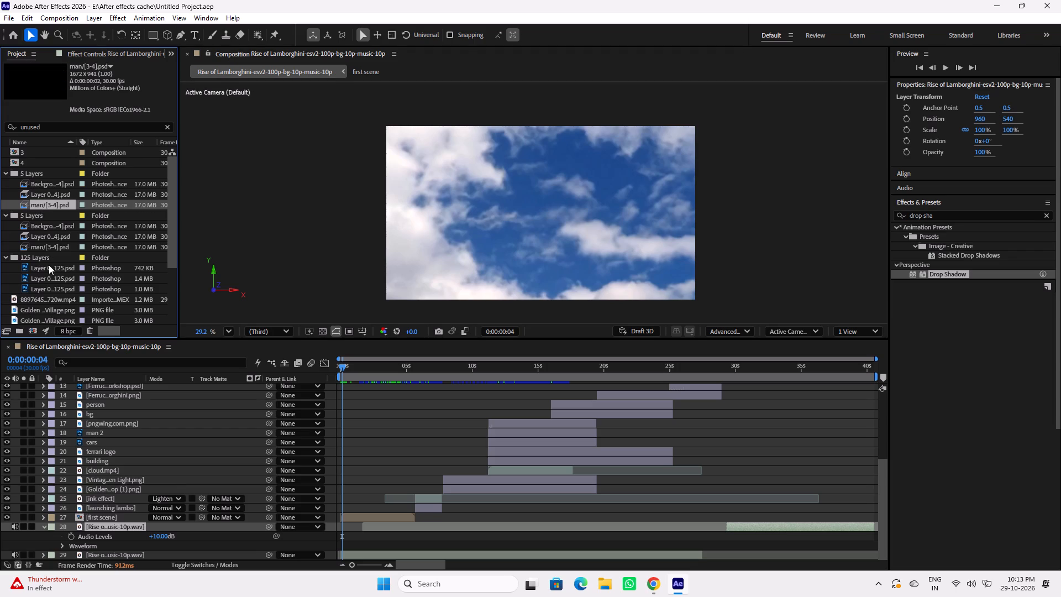
scroll(49, 265, down, 10)
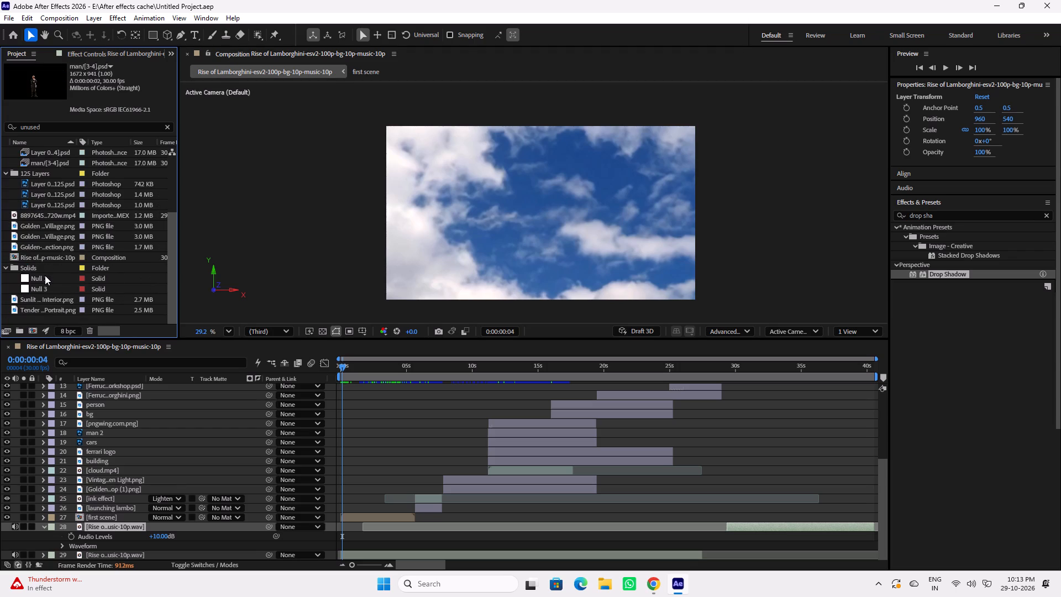
scroll(45, 275, up, 8)
Filter the project items by "used" and look through the list.
drag(43, 127, 0, 128)
key(BackSpace)
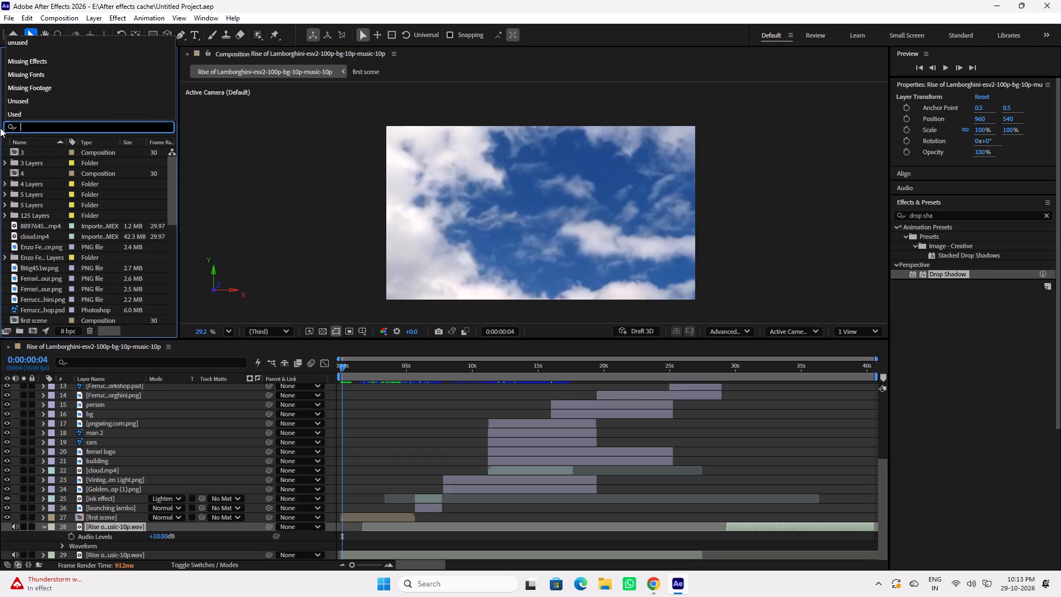
text(used)
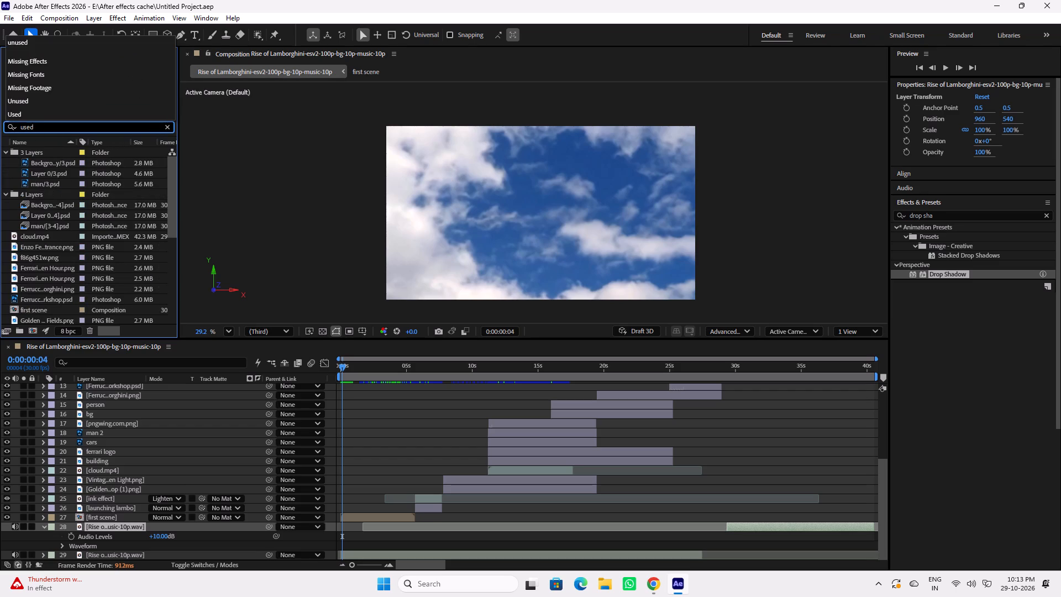
scroll(29, 248, down, 12)
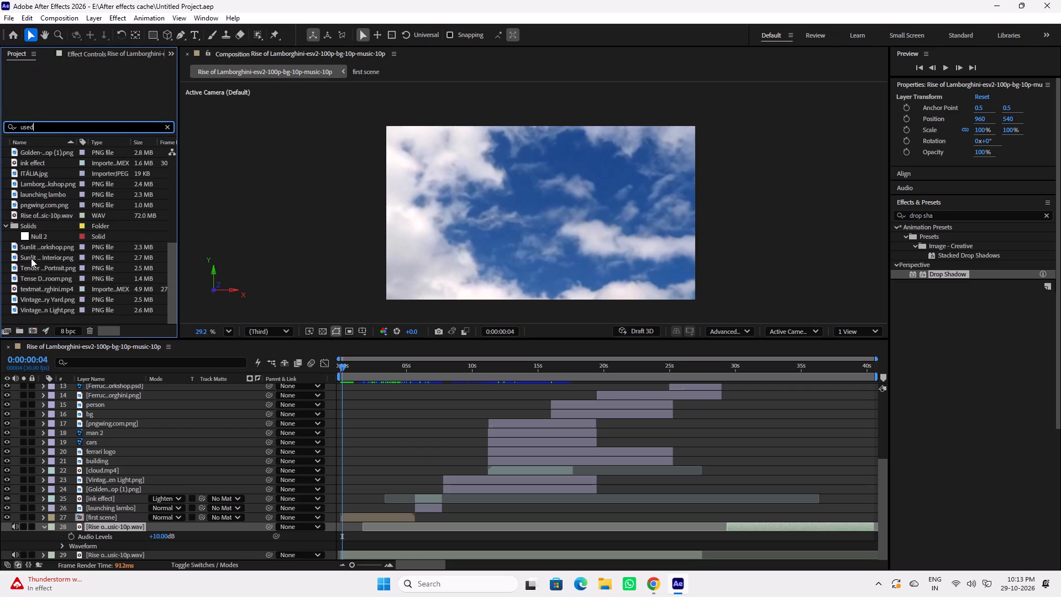
scroll(31, 258, down, 6)
scroll(31, 258, up, 11)
scroll(37, 161, up, 5)
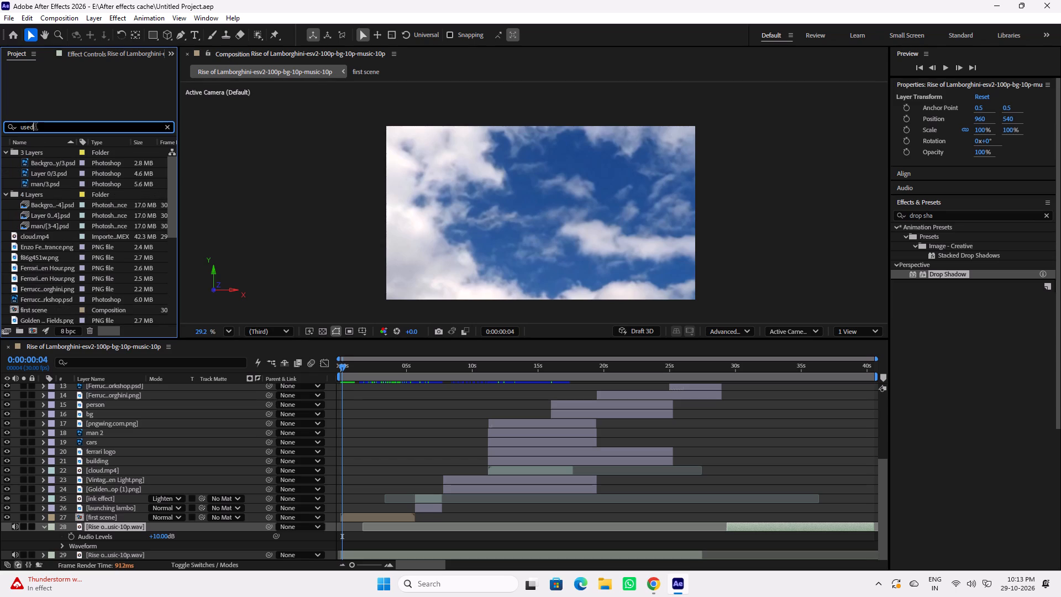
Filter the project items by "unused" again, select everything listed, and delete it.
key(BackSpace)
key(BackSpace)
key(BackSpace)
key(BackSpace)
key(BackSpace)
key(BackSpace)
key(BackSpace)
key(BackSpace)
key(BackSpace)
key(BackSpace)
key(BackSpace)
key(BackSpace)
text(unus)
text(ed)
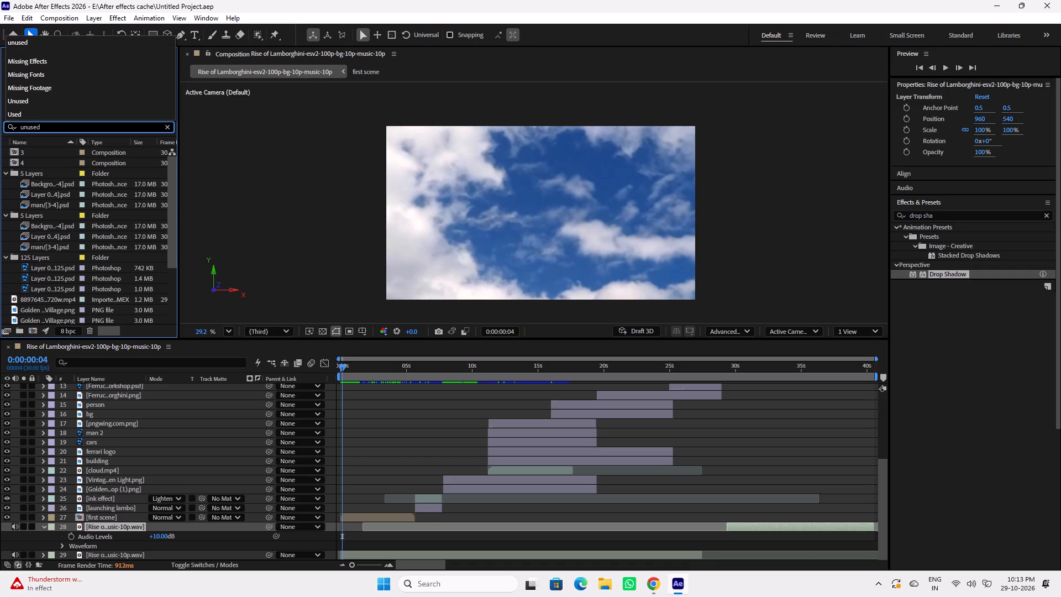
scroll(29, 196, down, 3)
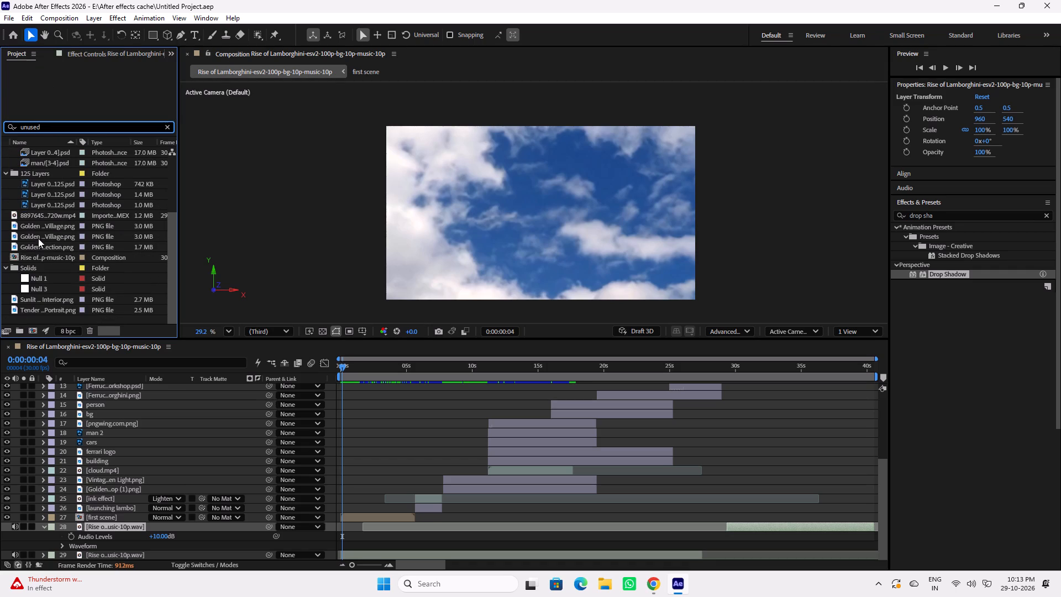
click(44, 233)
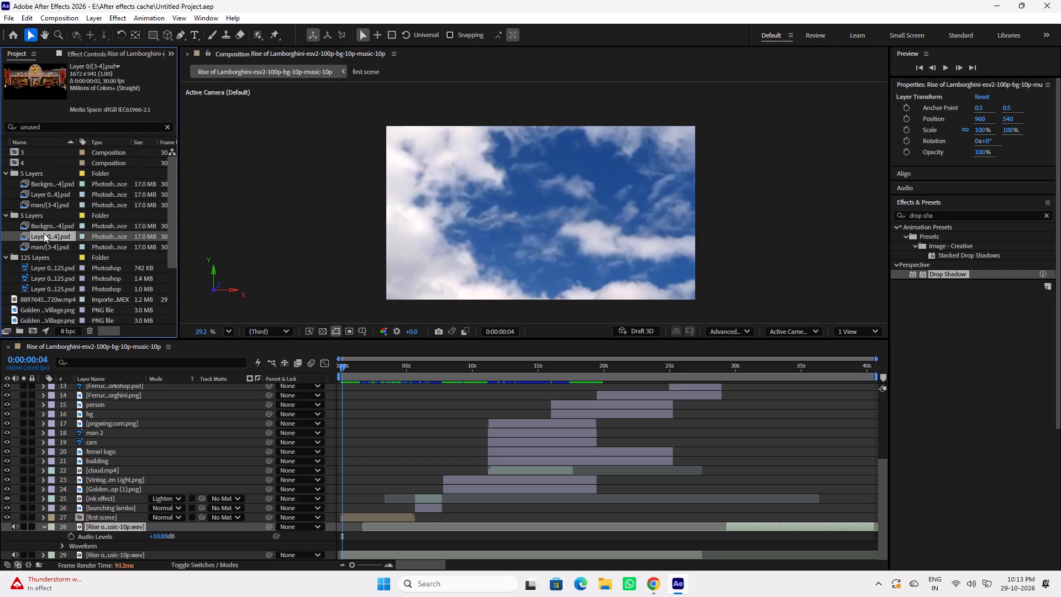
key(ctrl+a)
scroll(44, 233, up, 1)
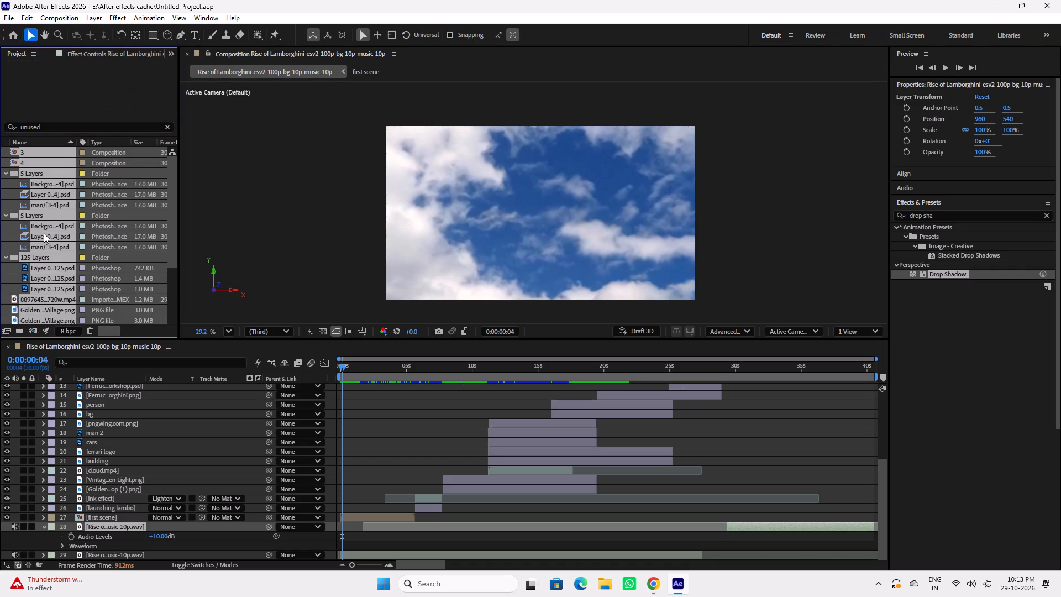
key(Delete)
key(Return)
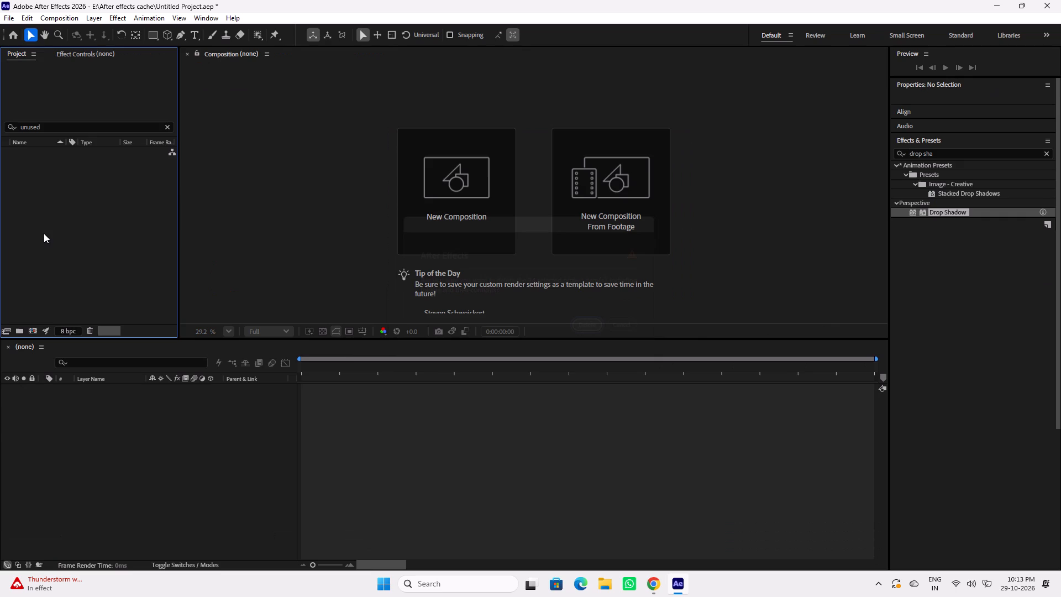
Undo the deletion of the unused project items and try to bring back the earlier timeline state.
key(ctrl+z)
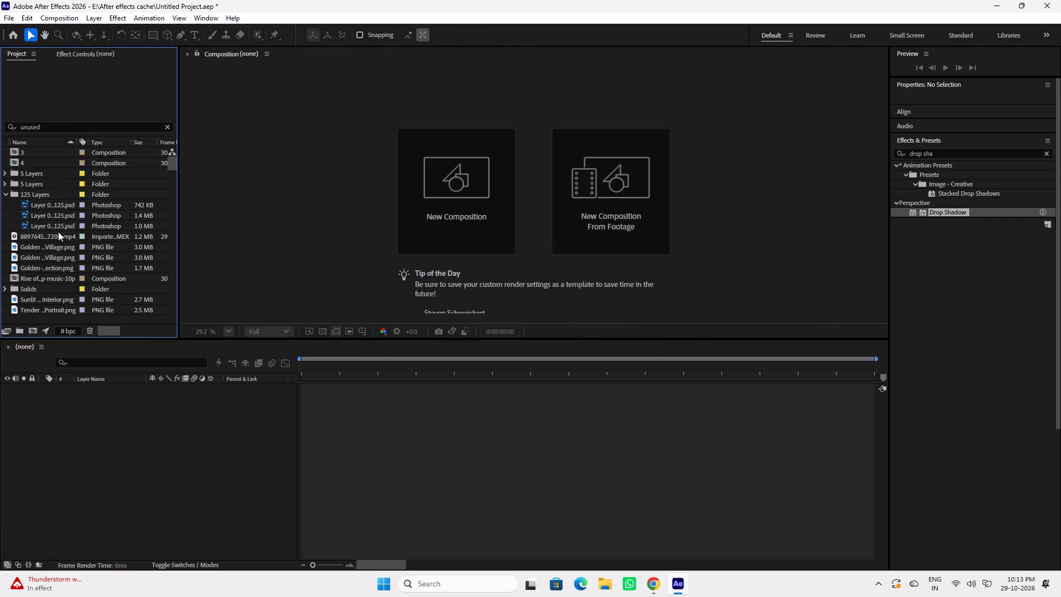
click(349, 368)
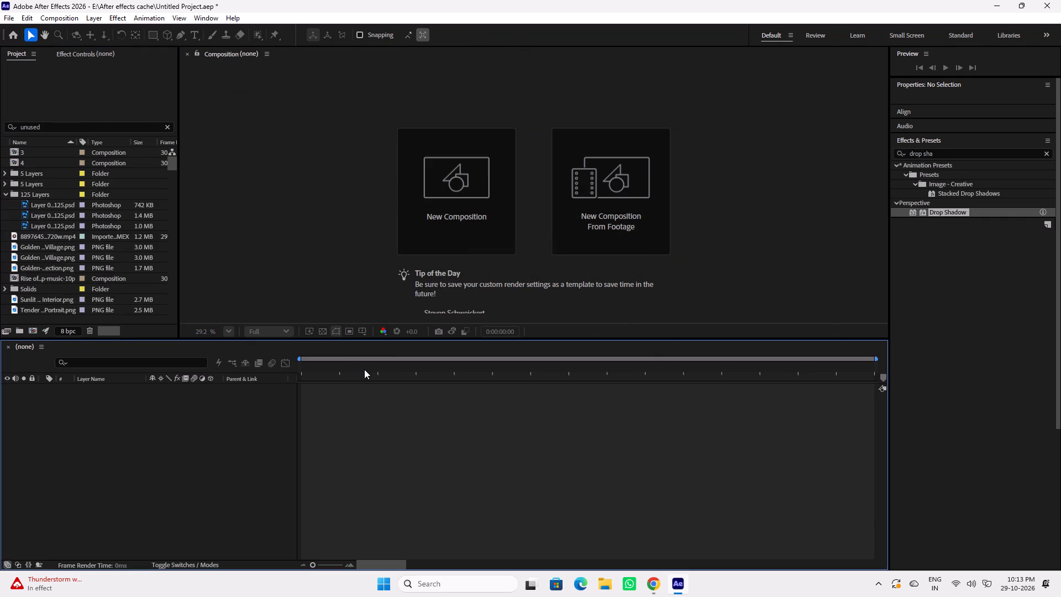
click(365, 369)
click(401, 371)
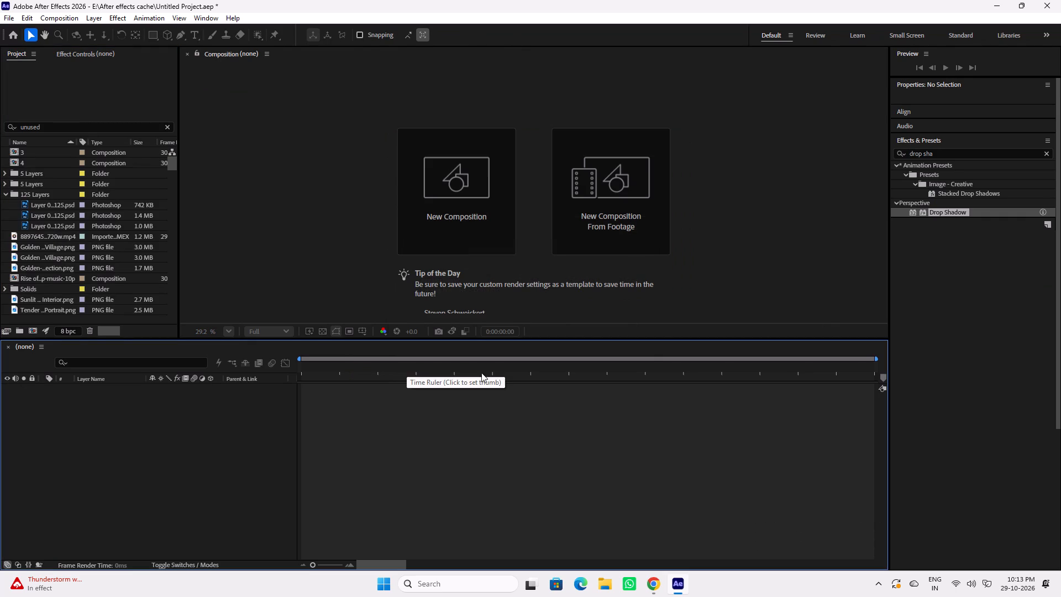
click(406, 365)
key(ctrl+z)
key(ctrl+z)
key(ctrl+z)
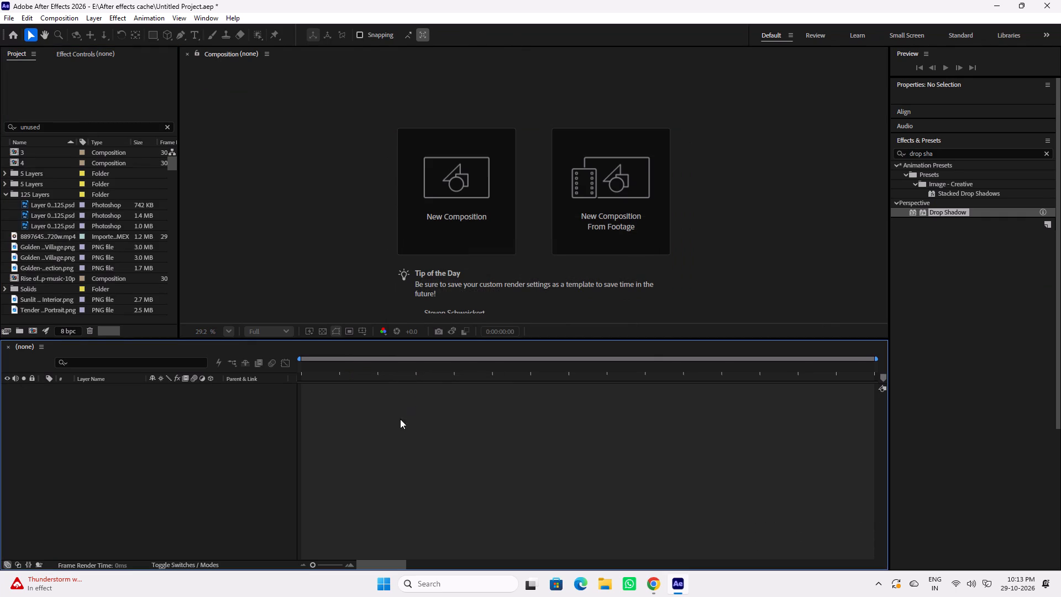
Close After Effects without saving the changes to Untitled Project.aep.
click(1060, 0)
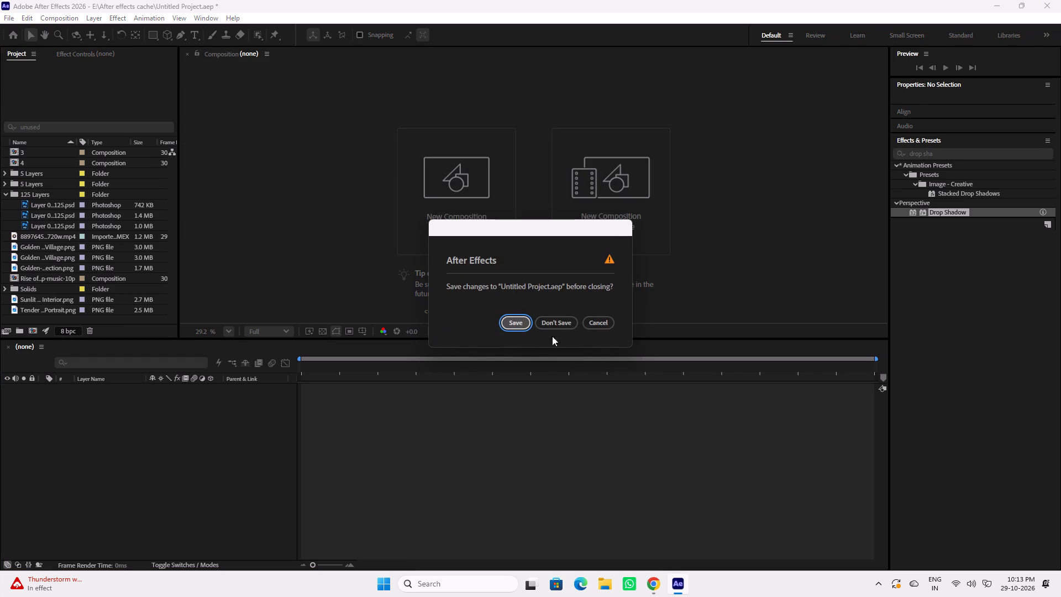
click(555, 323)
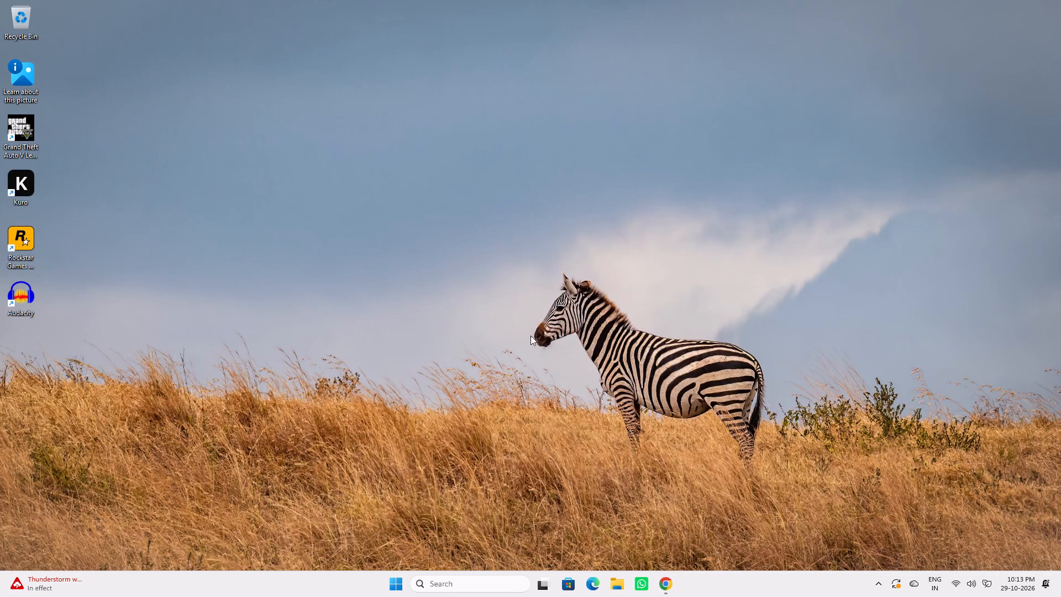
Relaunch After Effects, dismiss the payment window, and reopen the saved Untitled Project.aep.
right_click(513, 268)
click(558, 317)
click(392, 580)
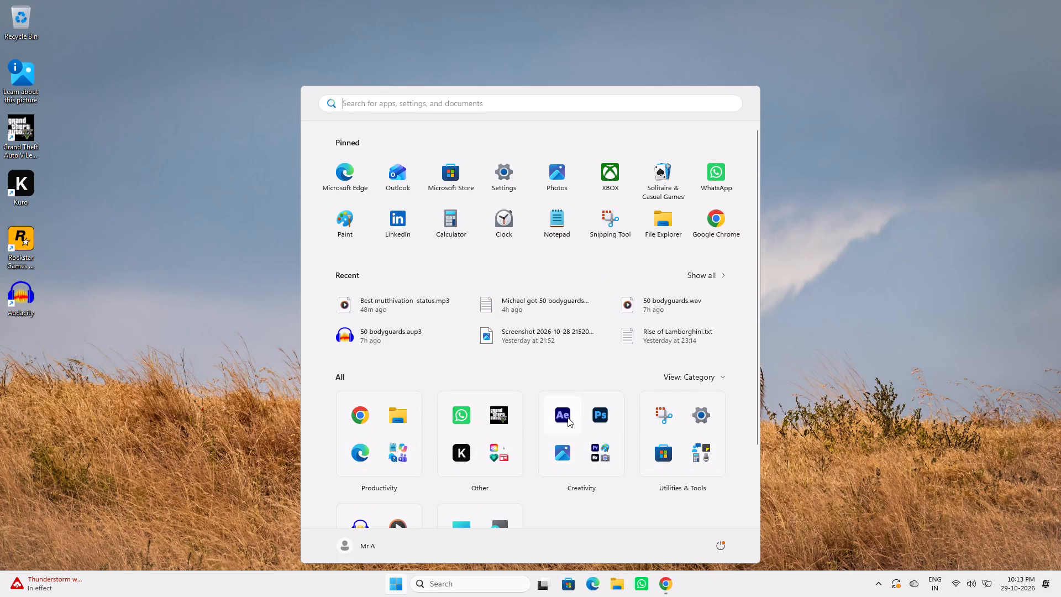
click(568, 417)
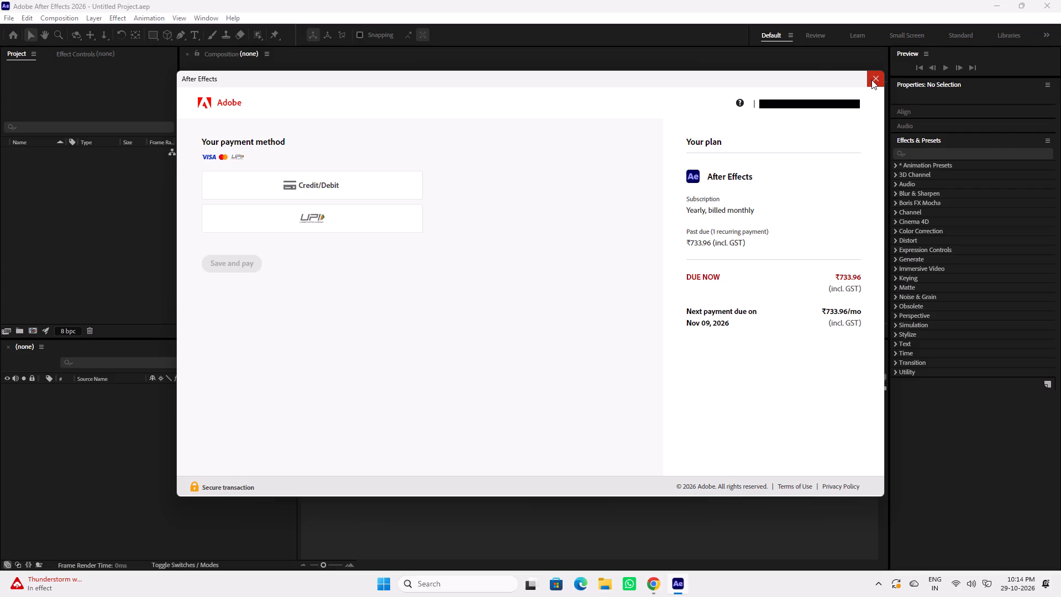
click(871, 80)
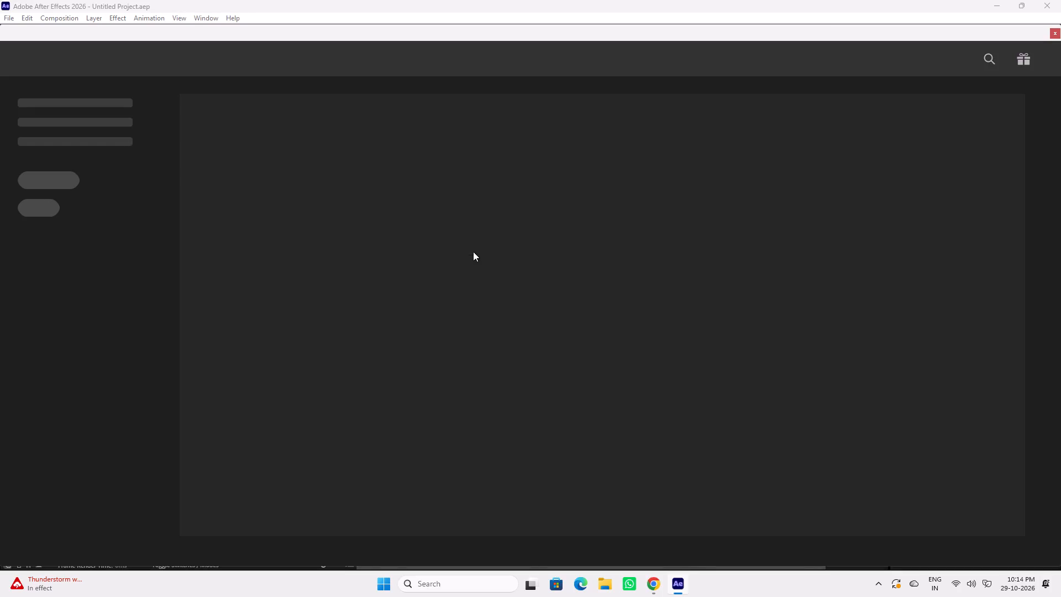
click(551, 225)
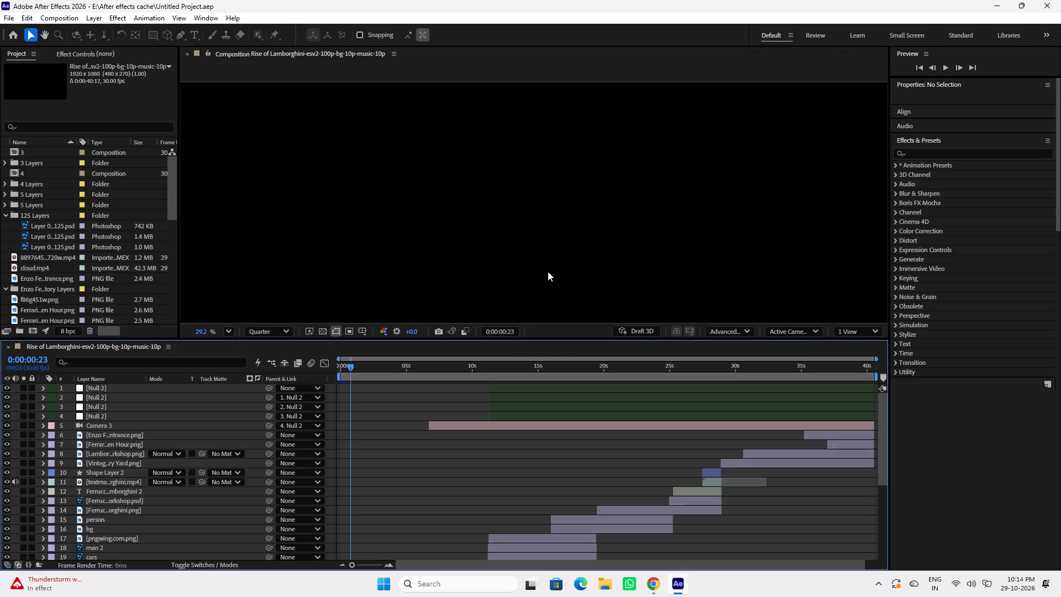
Play the Rise of Lamborghini composition from 0:00:00:00 and scrub back to 0:00:00:15 in the opening 1963 scene.
drag(369, 366, 343, 366)
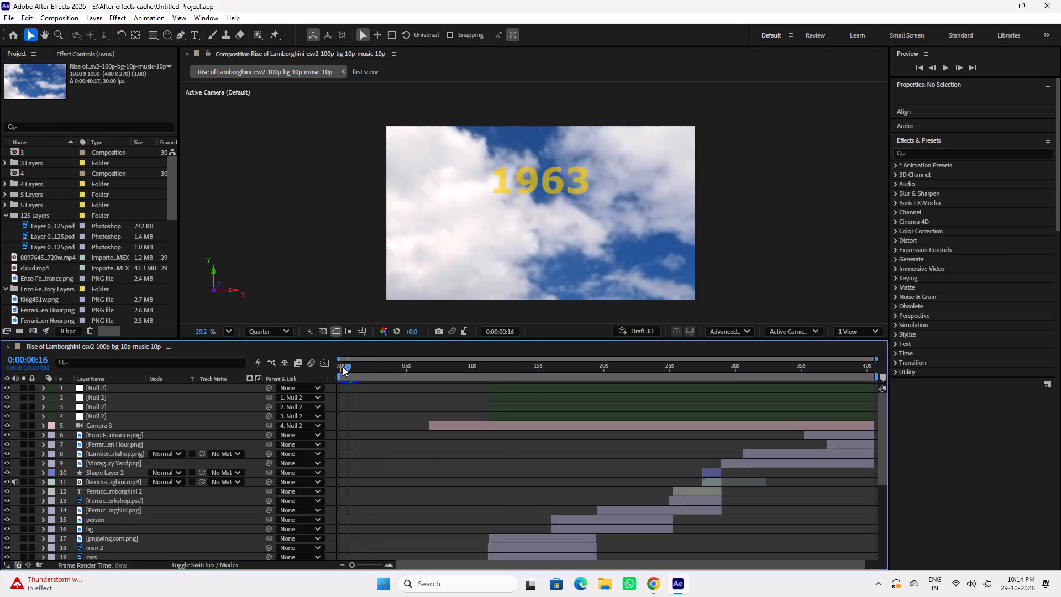
drag(343, 366, 324, 368)
key(space)
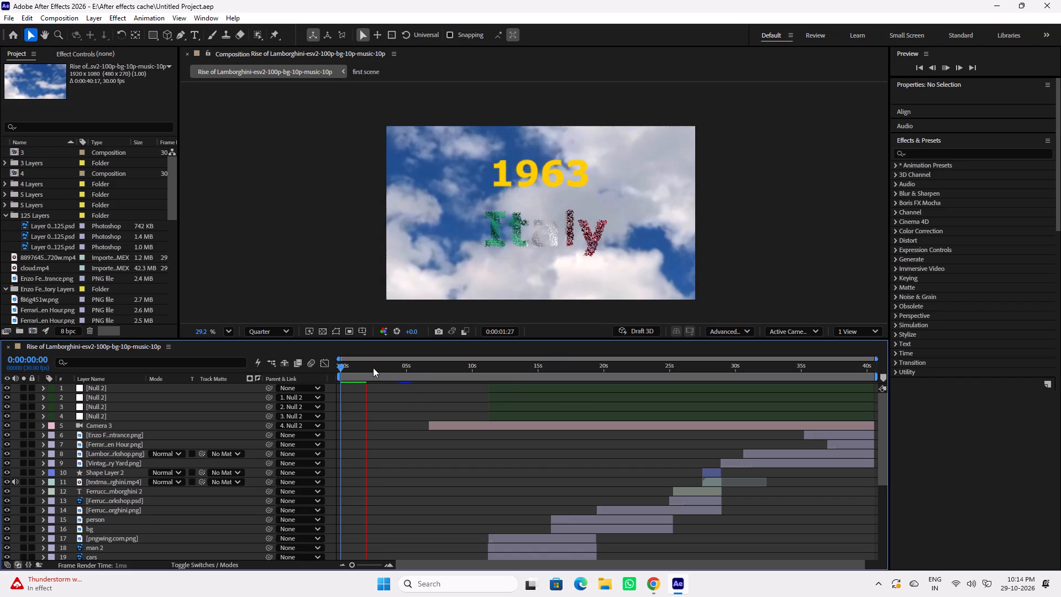
drag(366, 367, 347, 366)
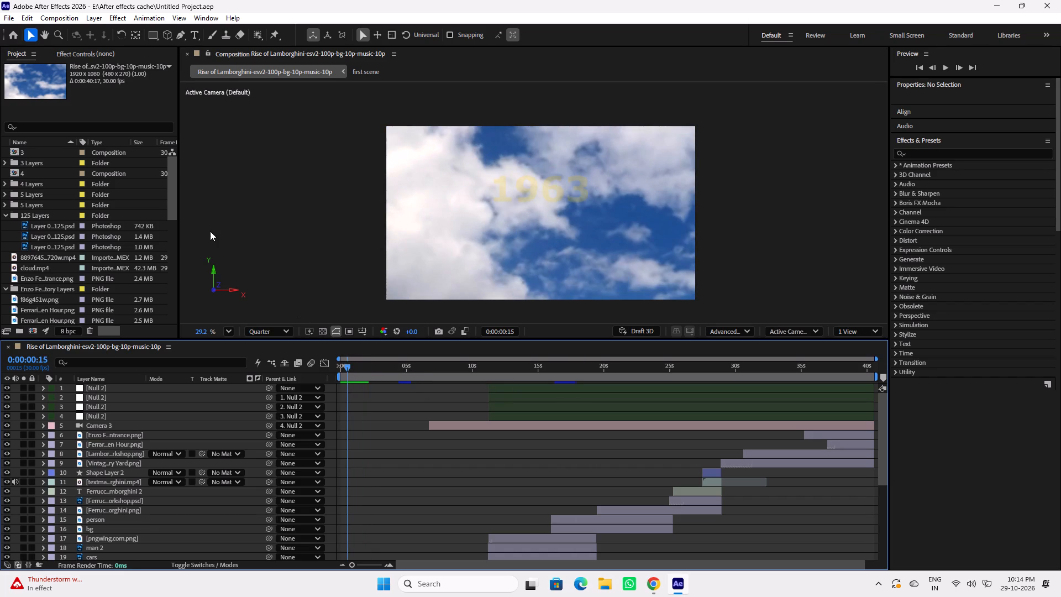
Open the Disk preferences and check how much disk cache there is to empty, without clearing it.
click(24, 15)
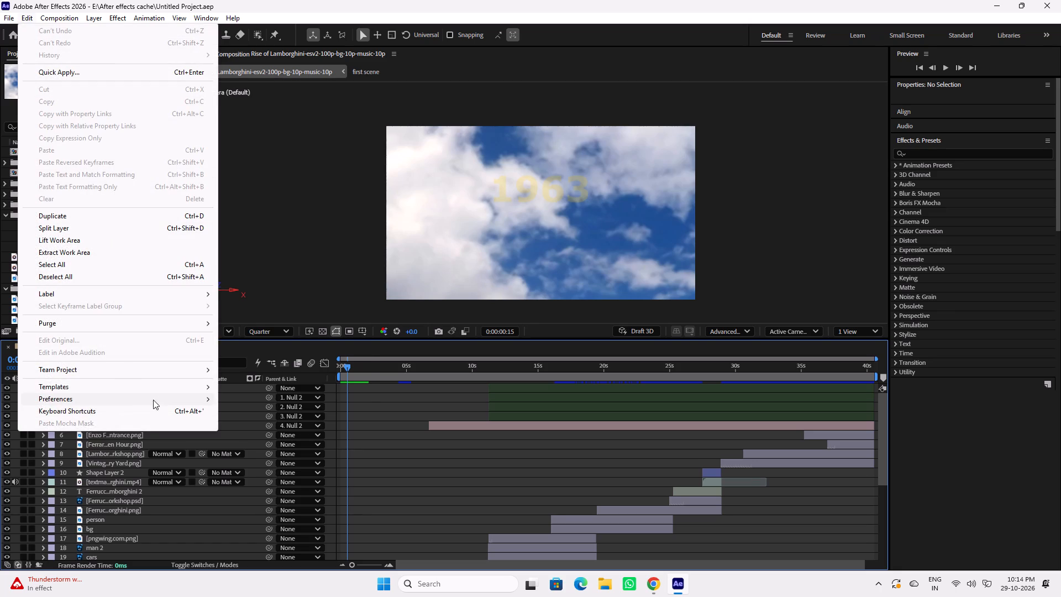
click(290, 345)
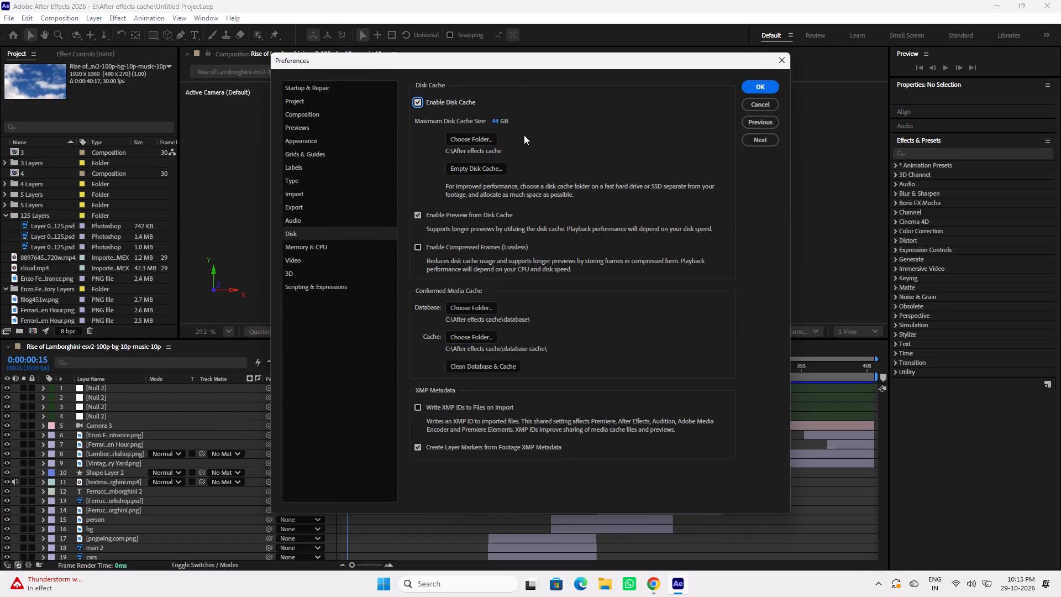
click(487, 169)
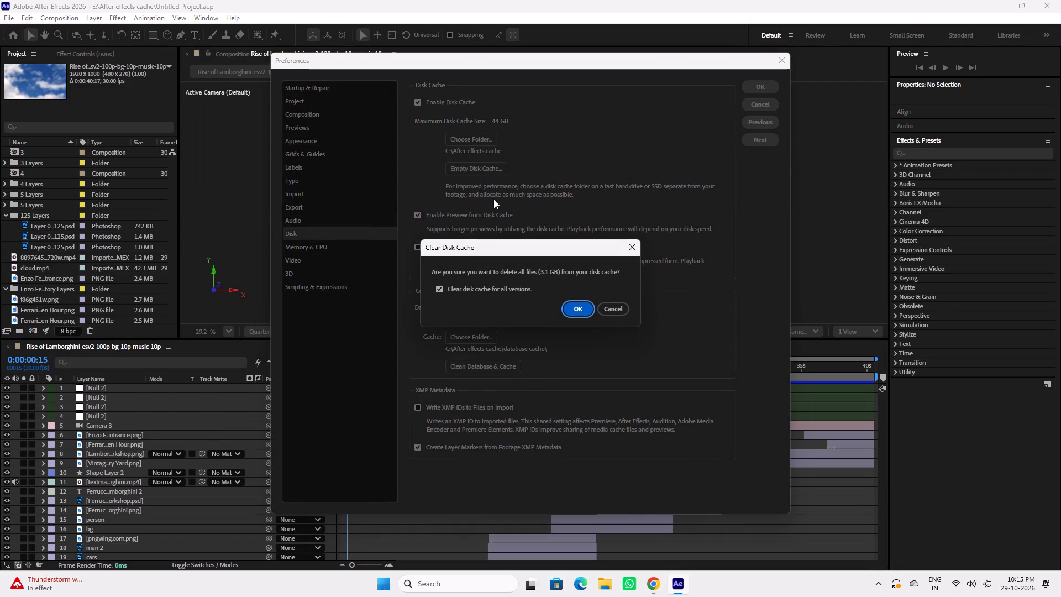
click(615, 308)
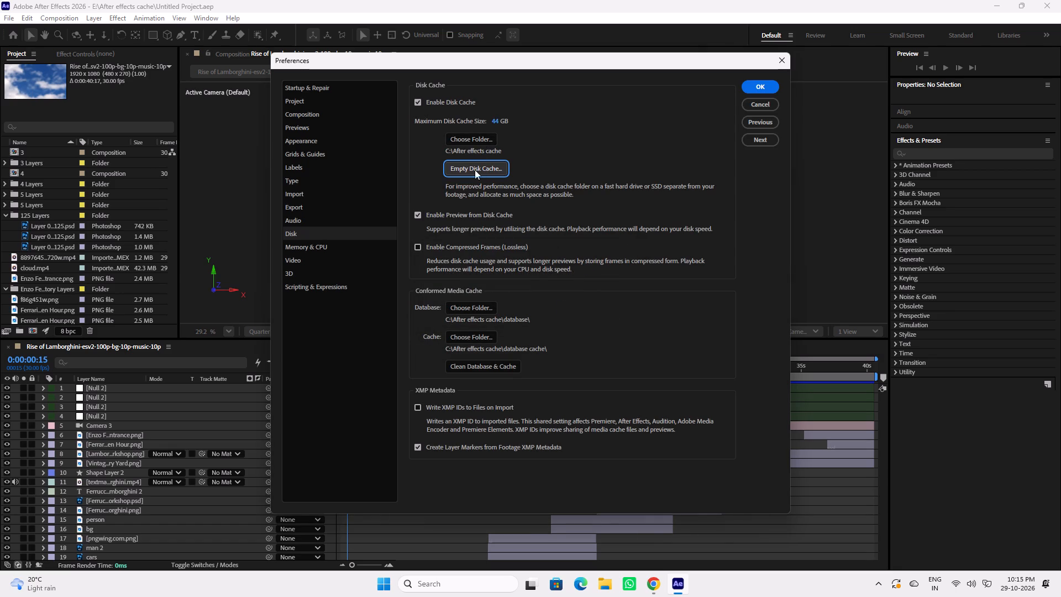
In File Explorer, locate Best mutthivation status.mp3 in the Downloads folder, delete it, and close the window.
click(605, 586)
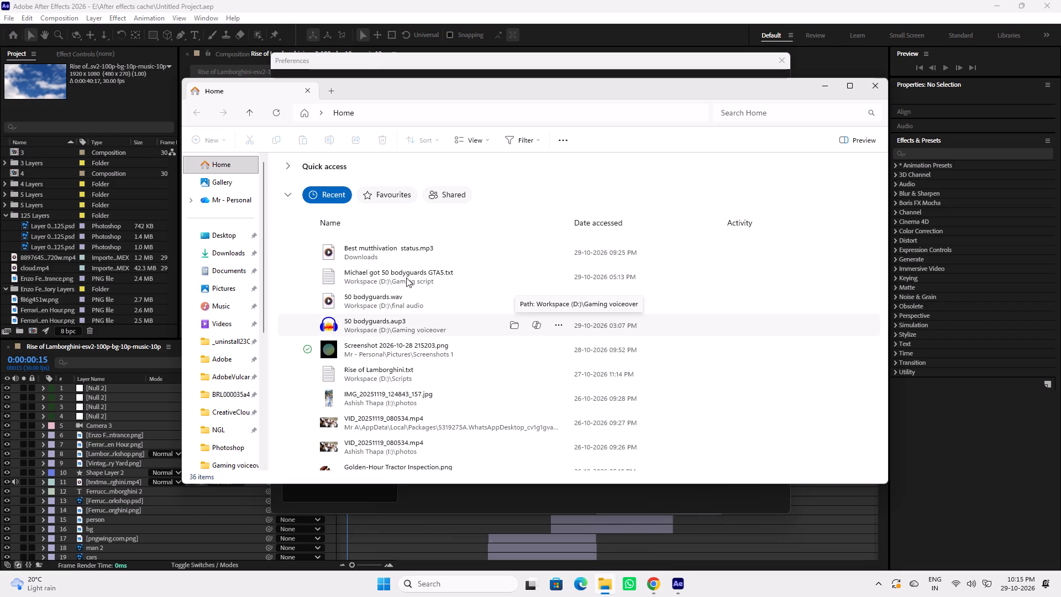
click(359, 240)
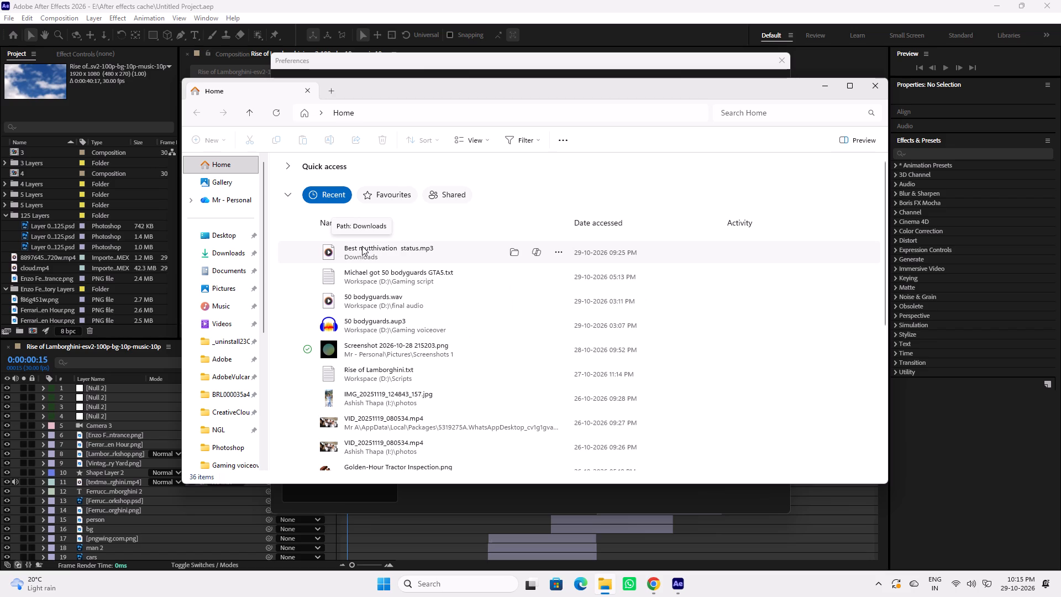
click(362, 246)
click(556, 247)
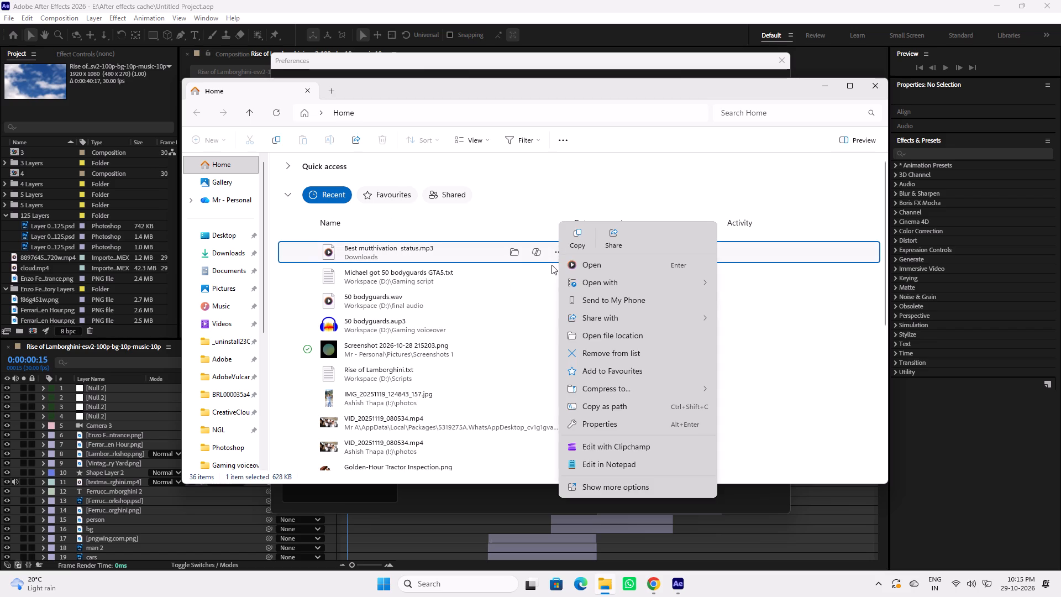
click(511, 252)
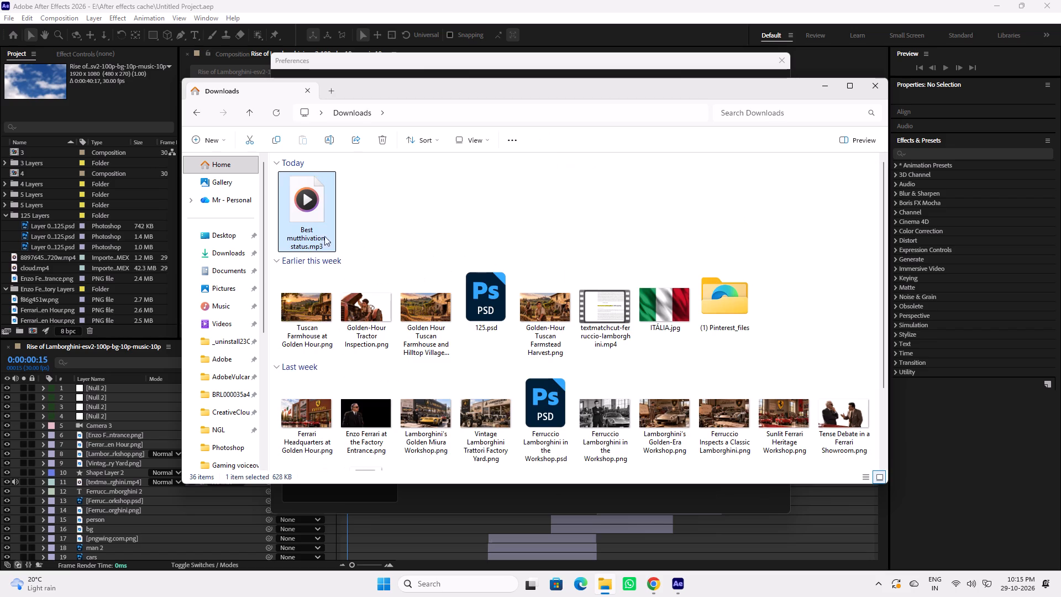
click(318, 234)
key(Delete)
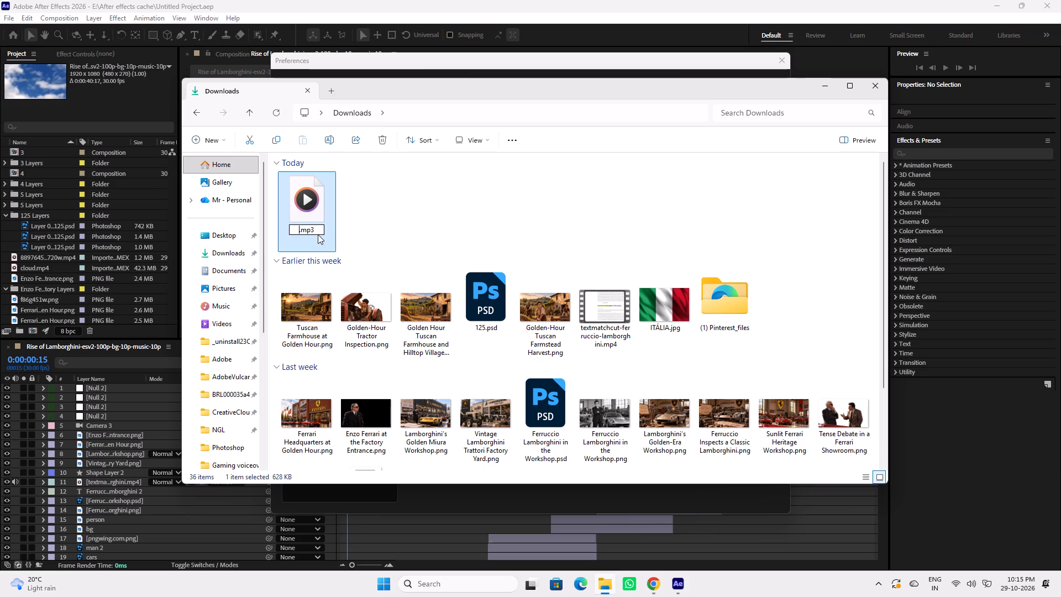
click(366, 222)
click(313, 208)
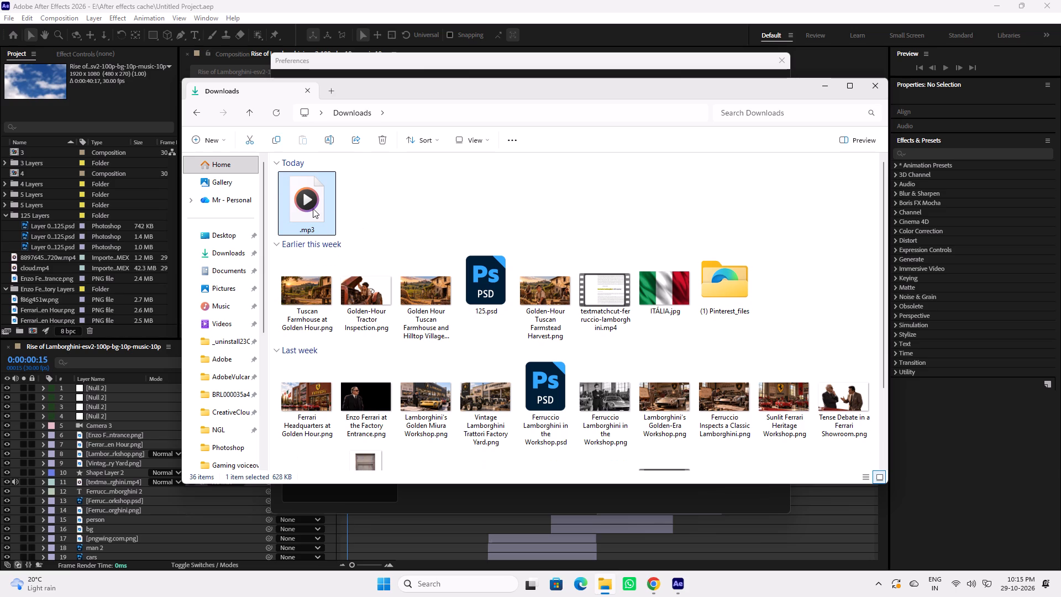
key(Delete)
click(472, 281)
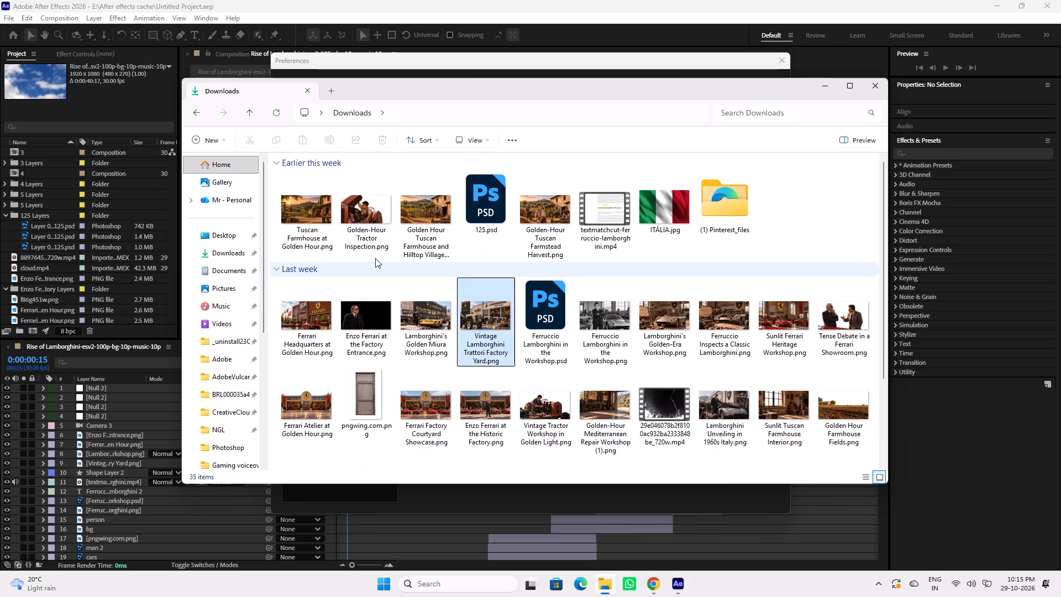
click(235, 254)
scroll(205, 355, down, 2)
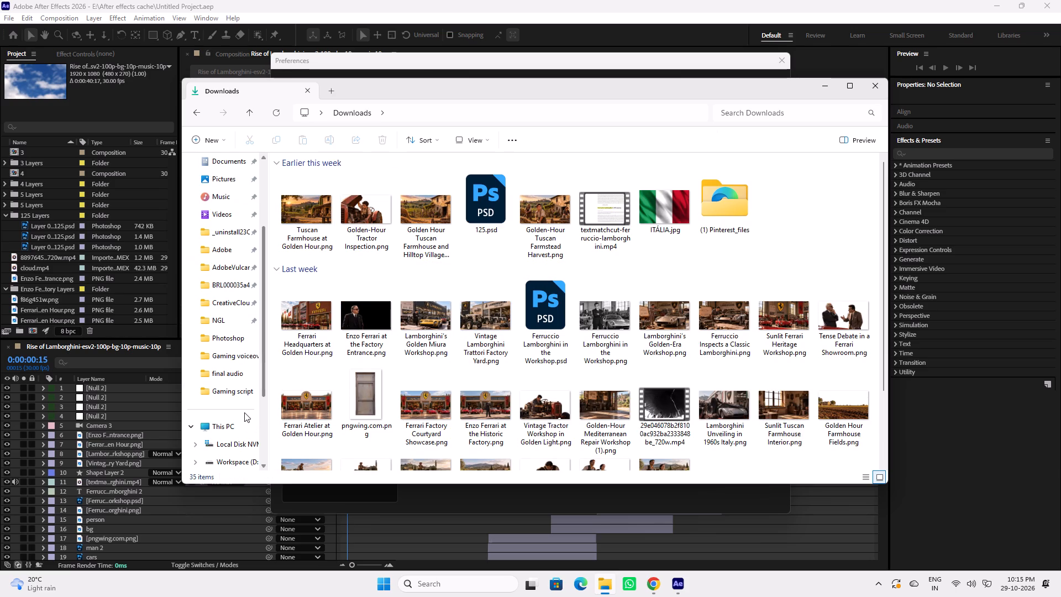
scroll(231, 420, down, 1)
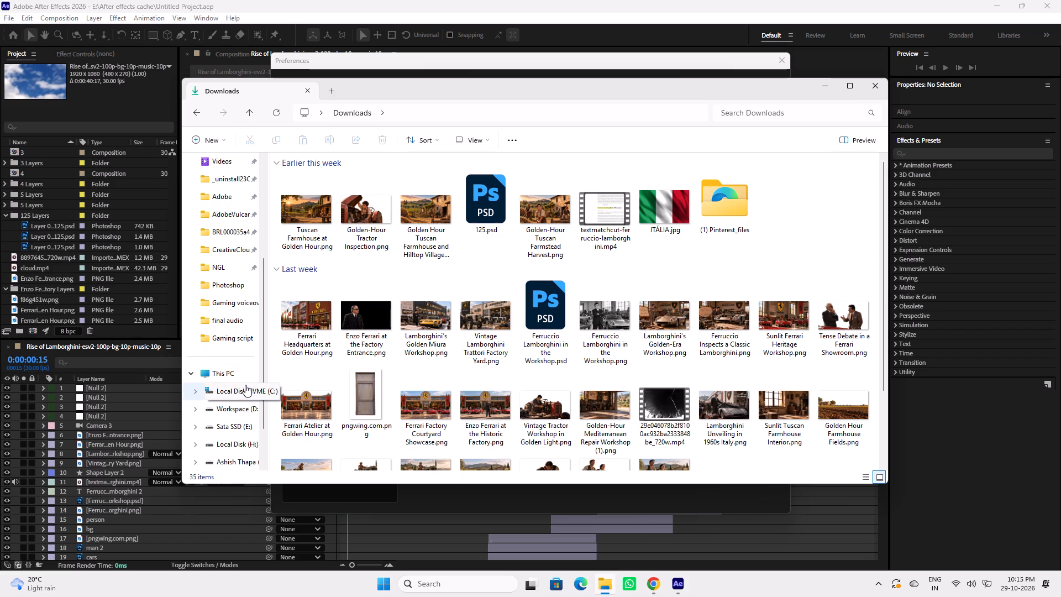
click(871, 84)
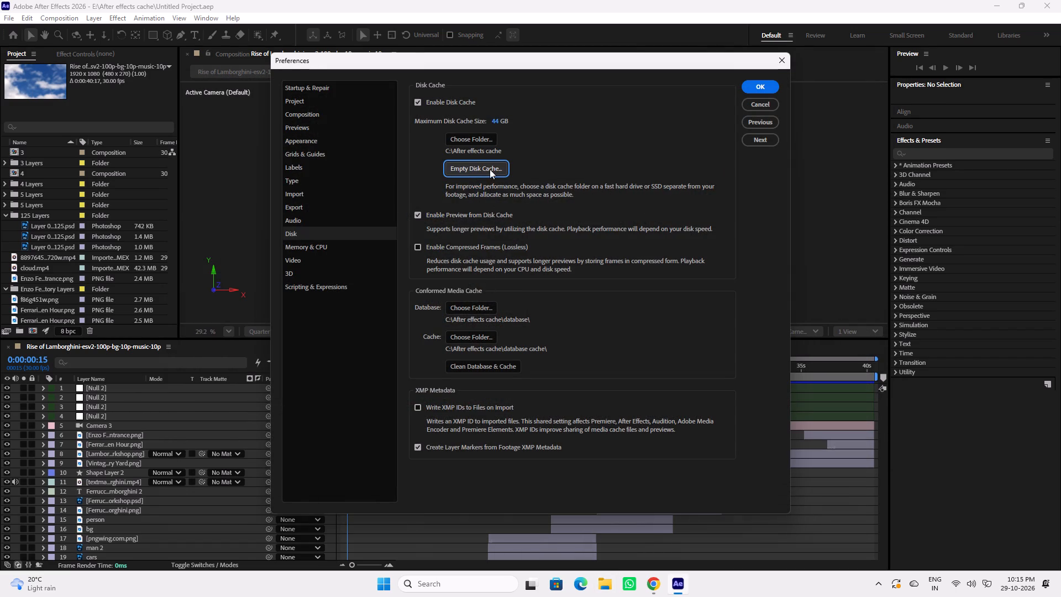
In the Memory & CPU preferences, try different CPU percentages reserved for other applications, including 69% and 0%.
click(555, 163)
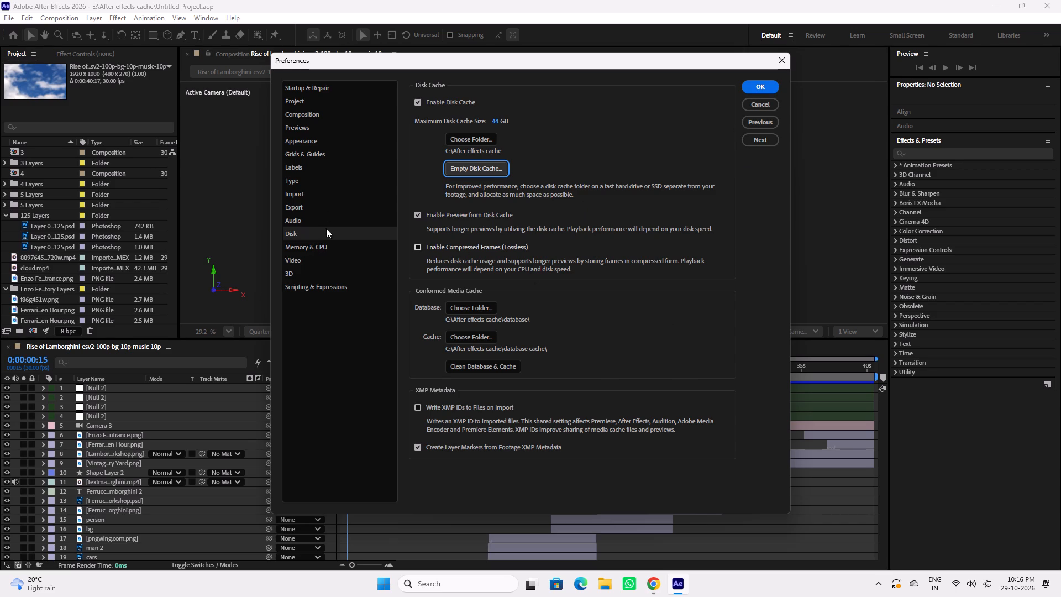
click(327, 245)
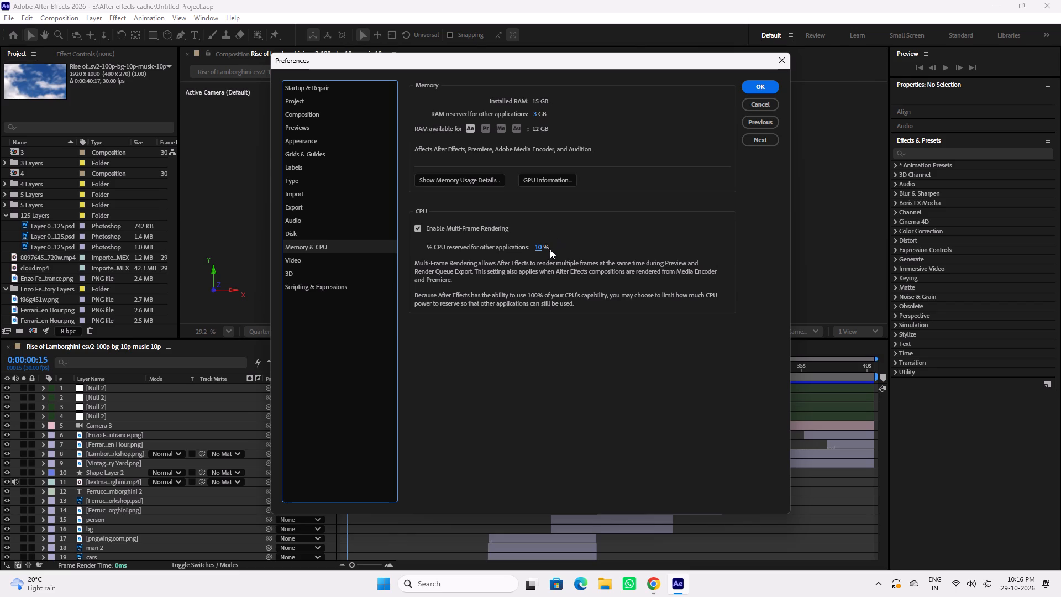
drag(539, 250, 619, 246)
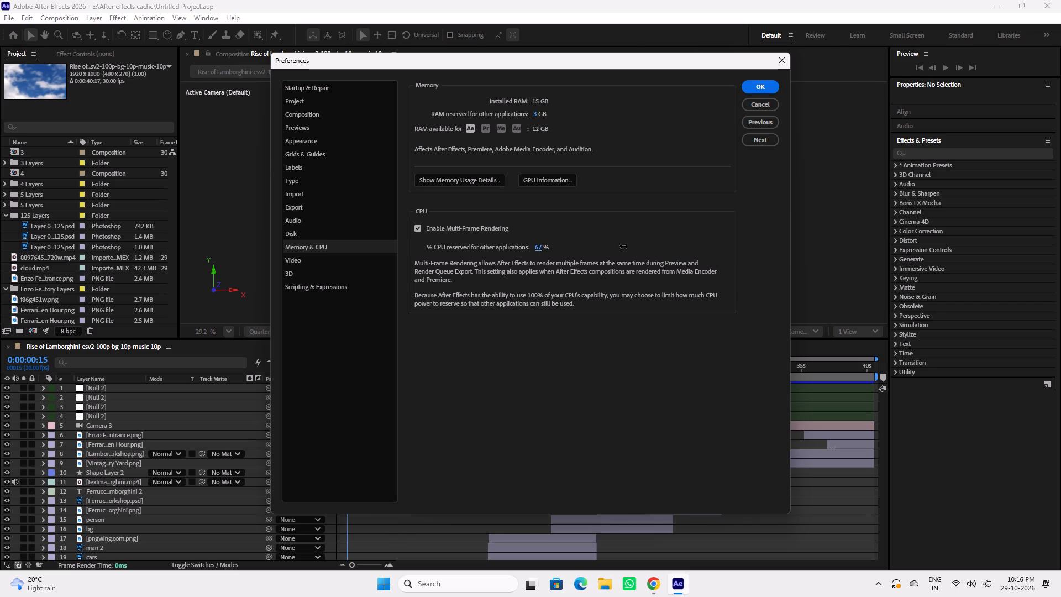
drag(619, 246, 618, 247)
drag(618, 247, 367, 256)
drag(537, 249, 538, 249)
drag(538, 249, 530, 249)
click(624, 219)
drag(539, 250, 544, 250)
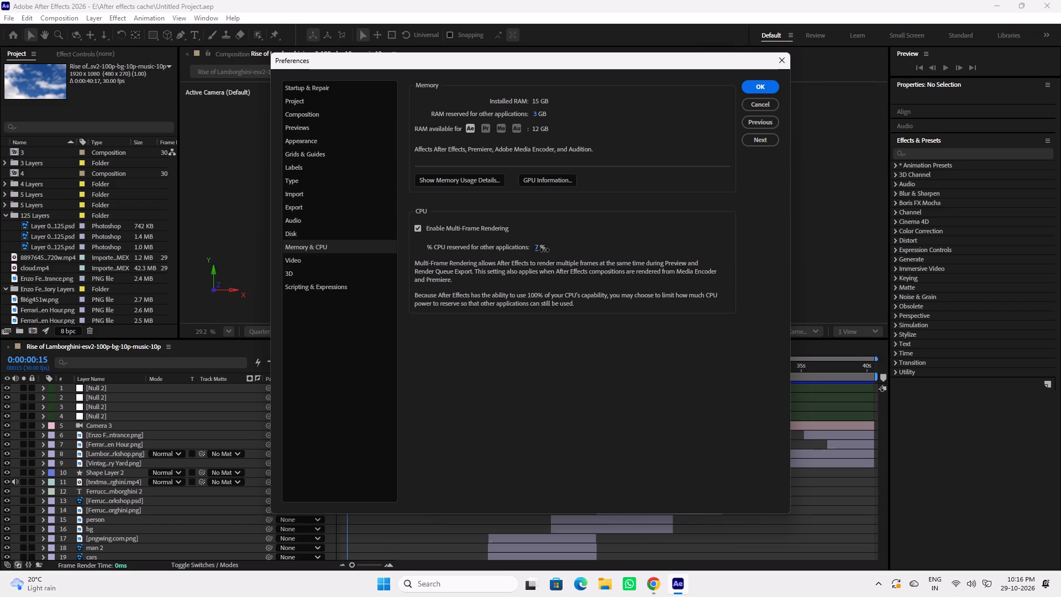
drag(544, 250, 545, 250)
Set the CPU reserved for other applications to 10% and apply the preferences.
click(540, 249)
text(10)
click(593, 243)
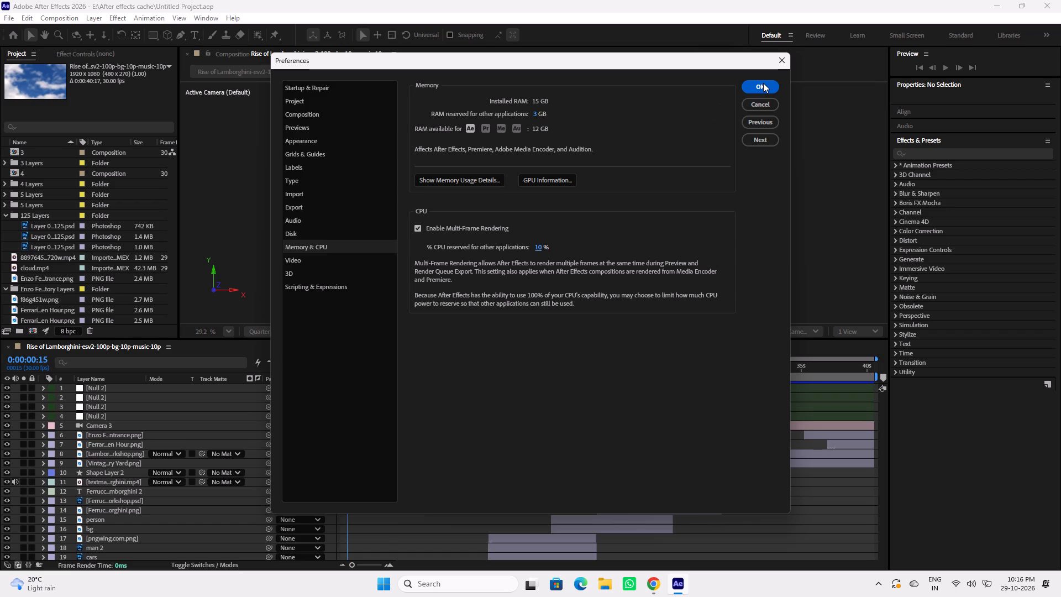
click(763, 83)
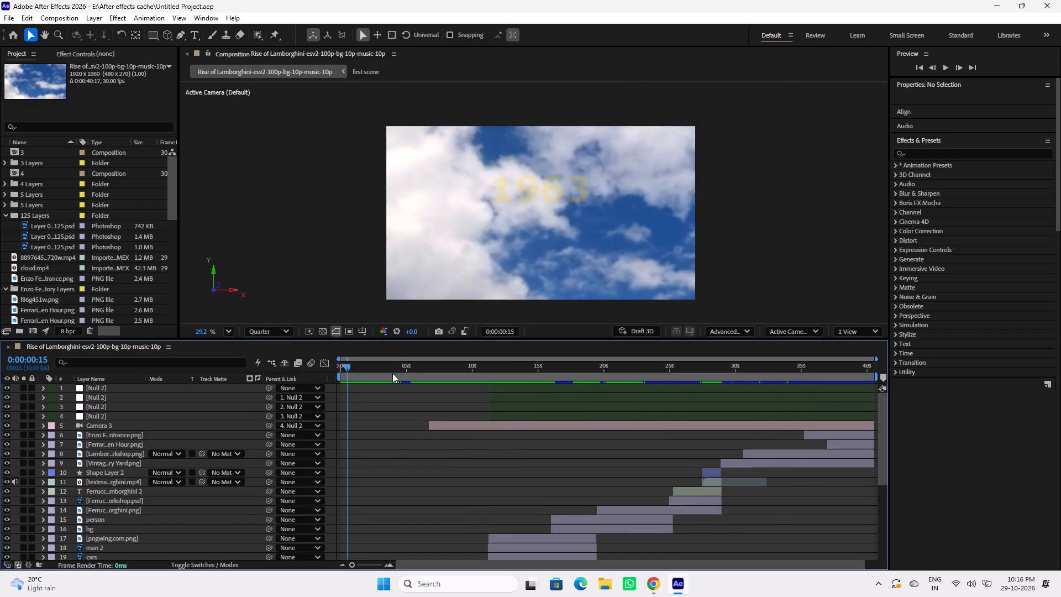
Play the Rise of Lamborghini composition from 0:00:00:00, recheck the family scene near 0:00:05:00, and play through to the end.
drag(392, 371, 301, 373)
key(space)
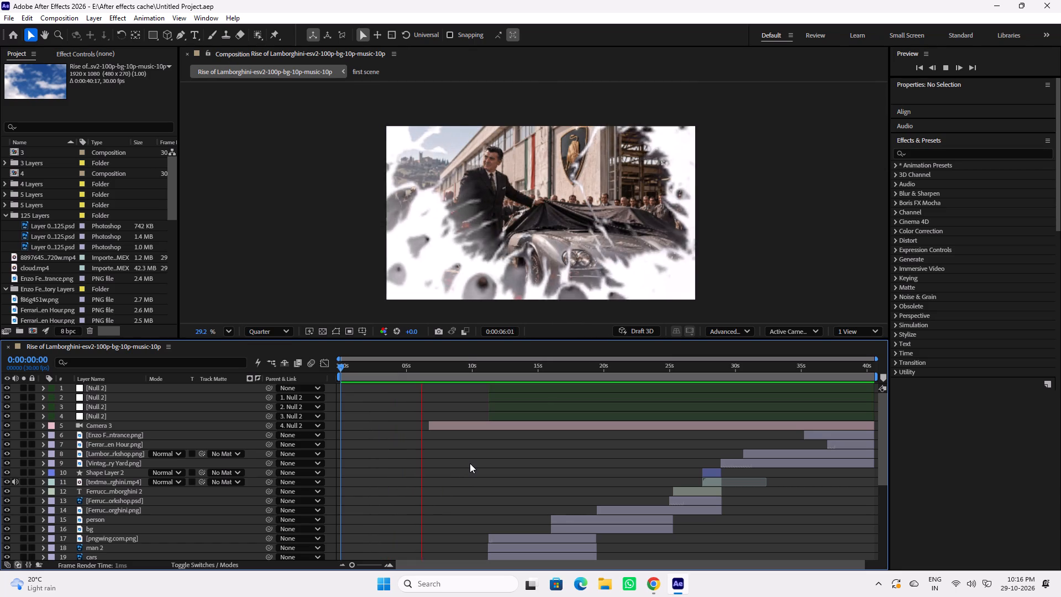
key(space)
drag(427, 369, 398, 369)
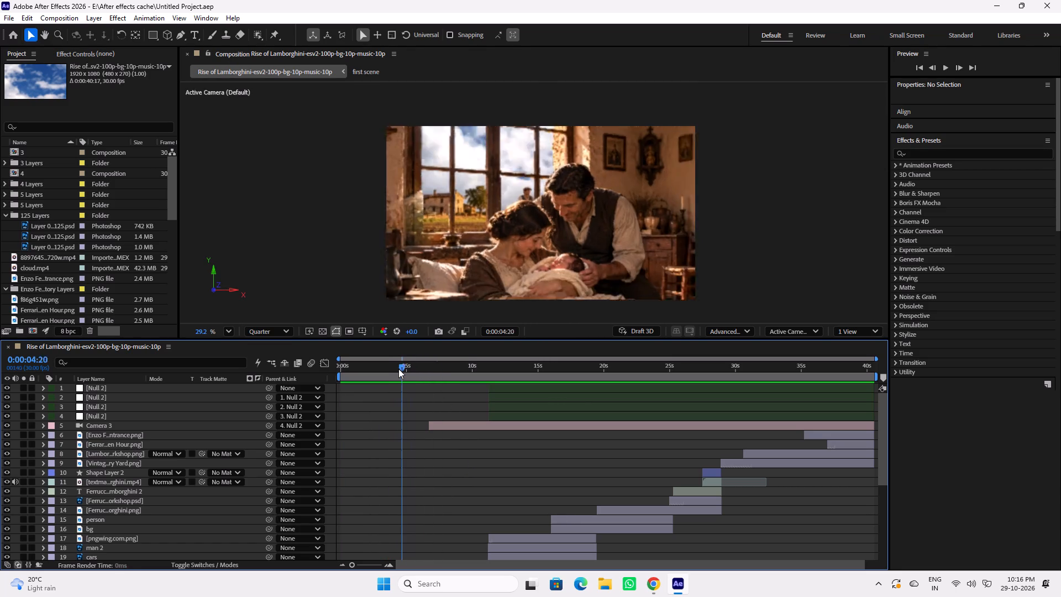
drag(398, 369, 397, 369)
key(space)
key(space)
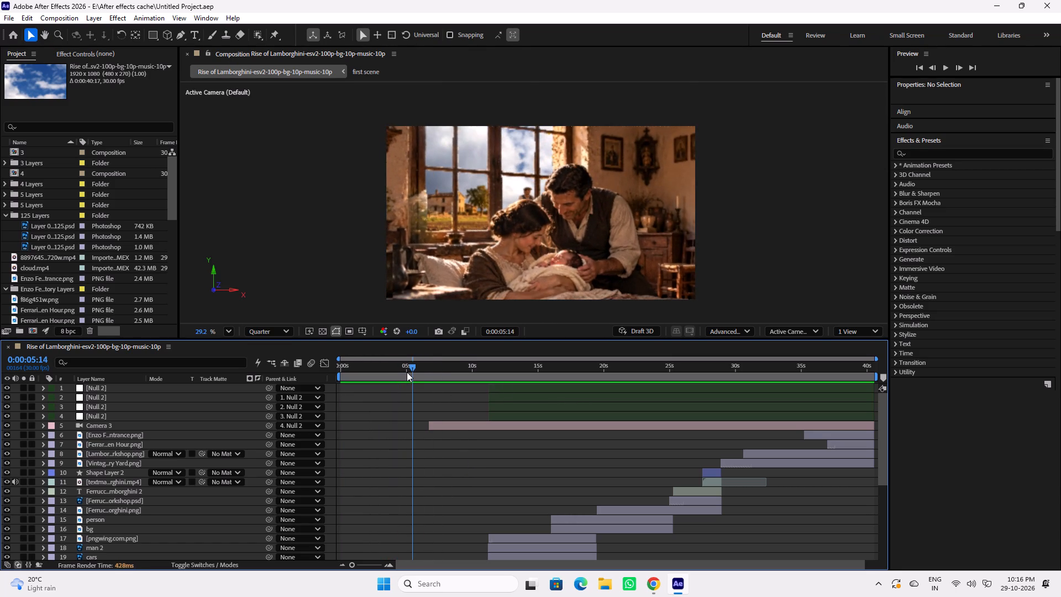
key(space)
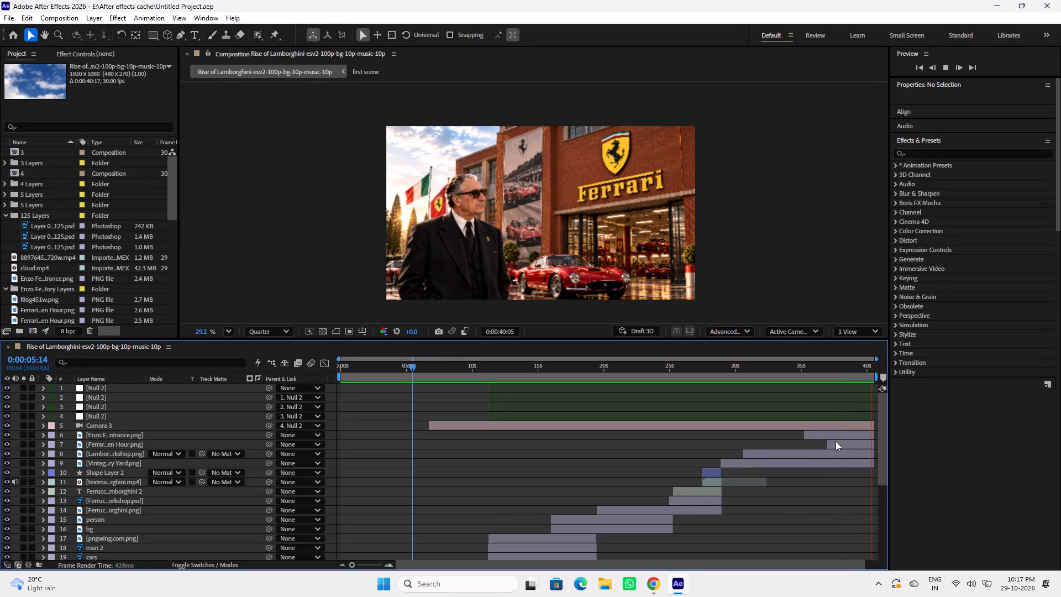
key(space)
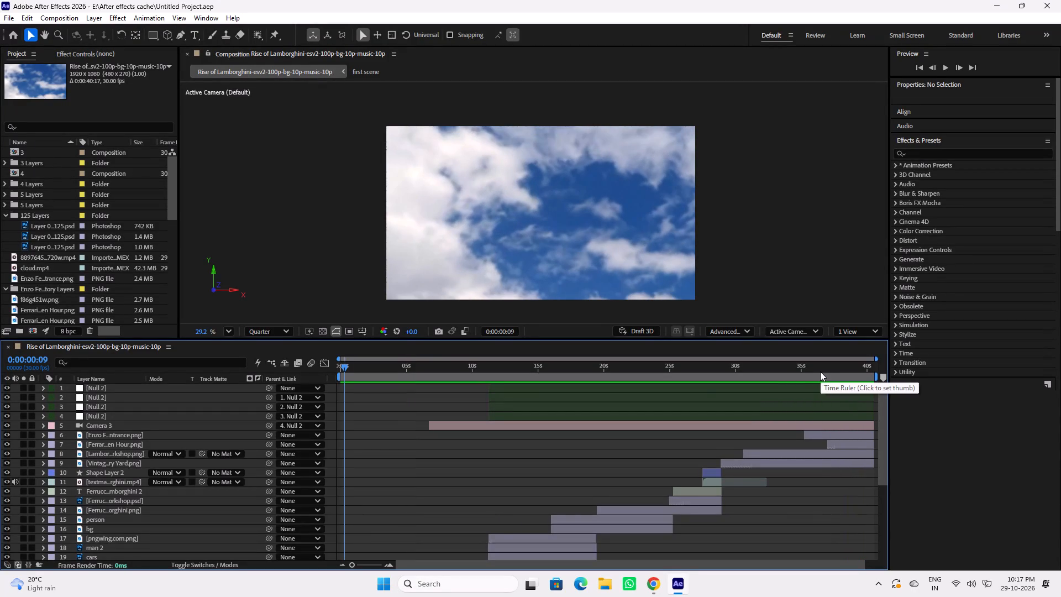
Replay from 0:00:00:00, review the tractor-to-Ferrari door transition, play on from 0:00:12:17, and return to 0:00:10:14.
drag(362, 369, 322, 371)
key(space)
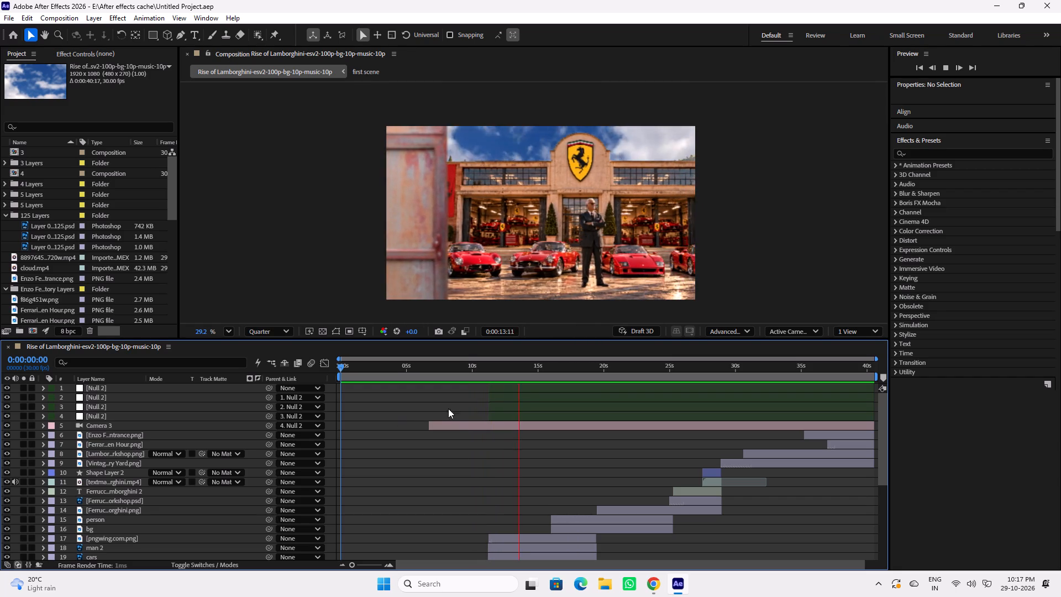
drag(477, 369, 482, 369)
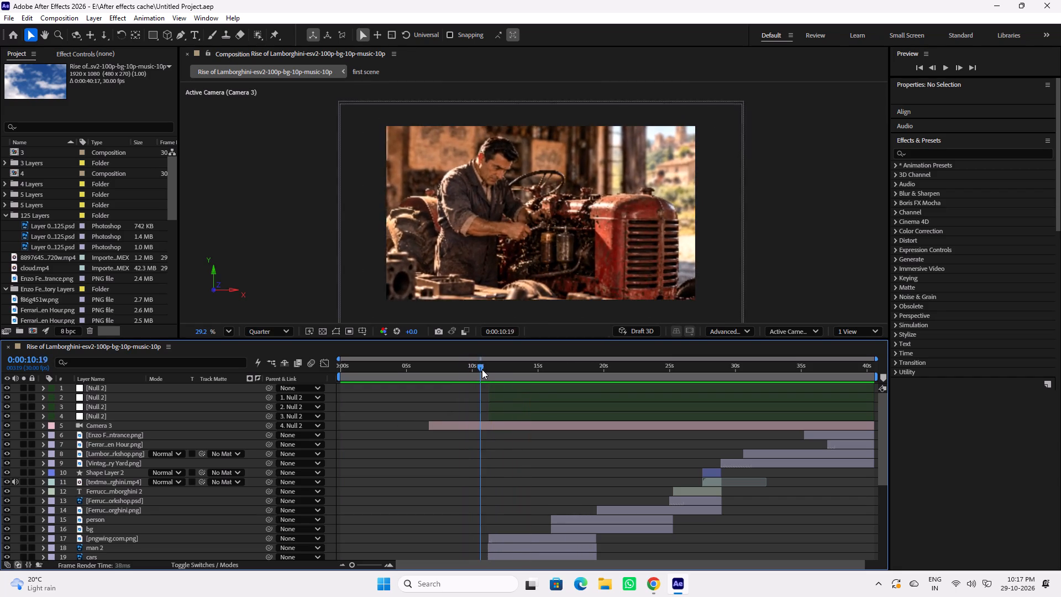
drag(482, 369, 500, 371)
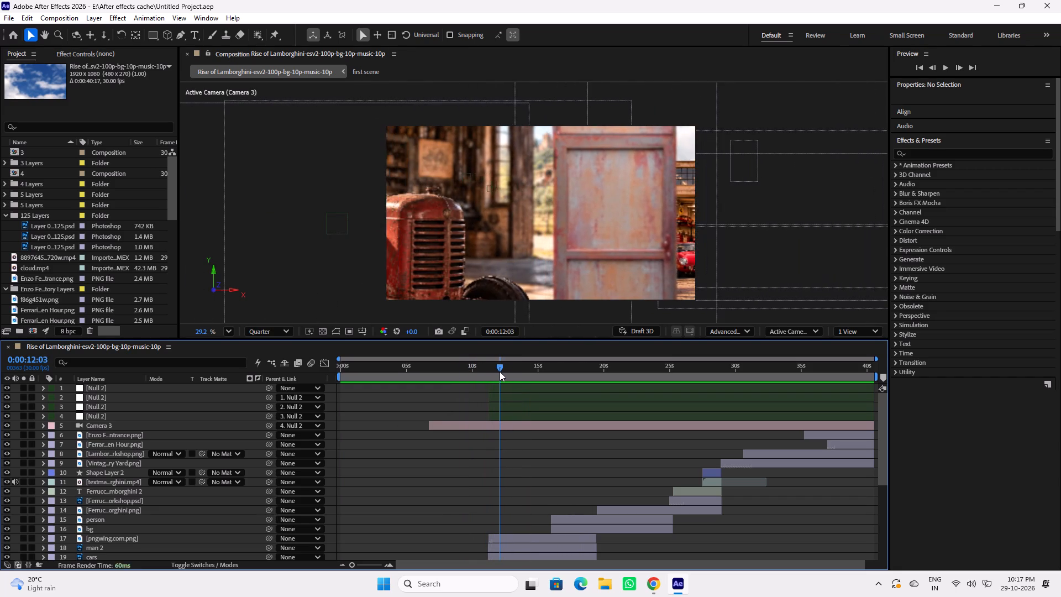
drag(500, 371, 490, 371)
drag(490, 371, 493, 371)
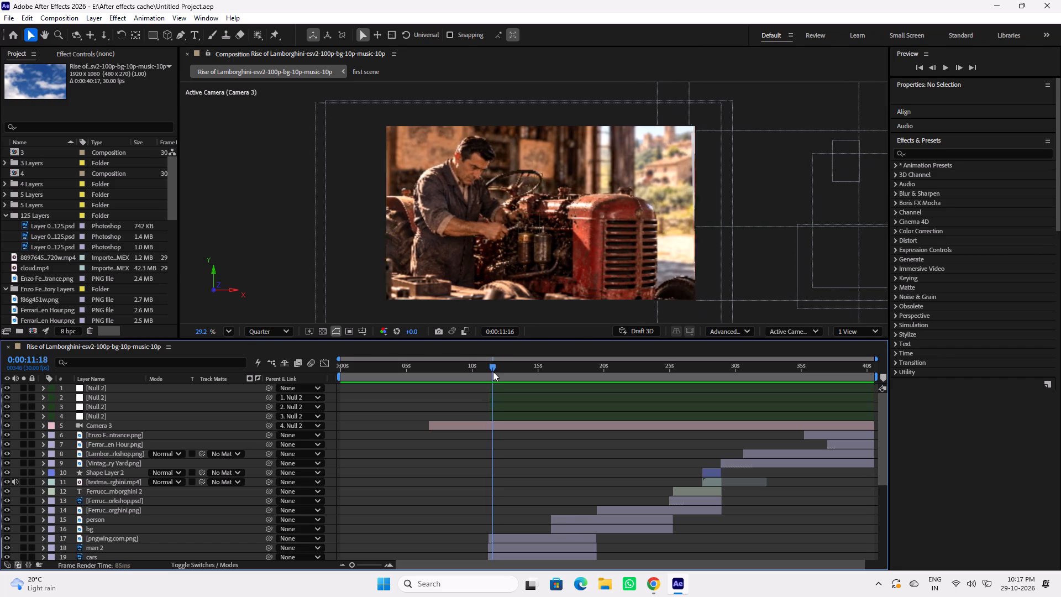
drag(493, 371, 506, 371)
key(space)
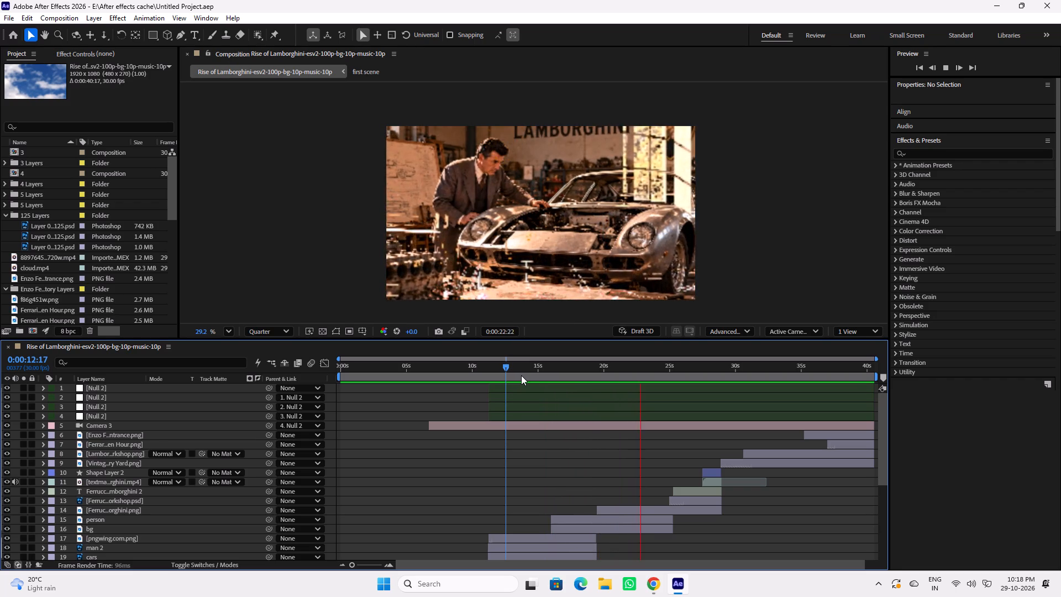
drag(504, 367, 476, 367)
Check the audio levels of the layer 28 Rise of Lamborghini music track, collapse the layer, and save the project.
scroll(507, 450, up, 8)
scroll(508, 450, down, 6)
scroll(508, 450, up, 10)
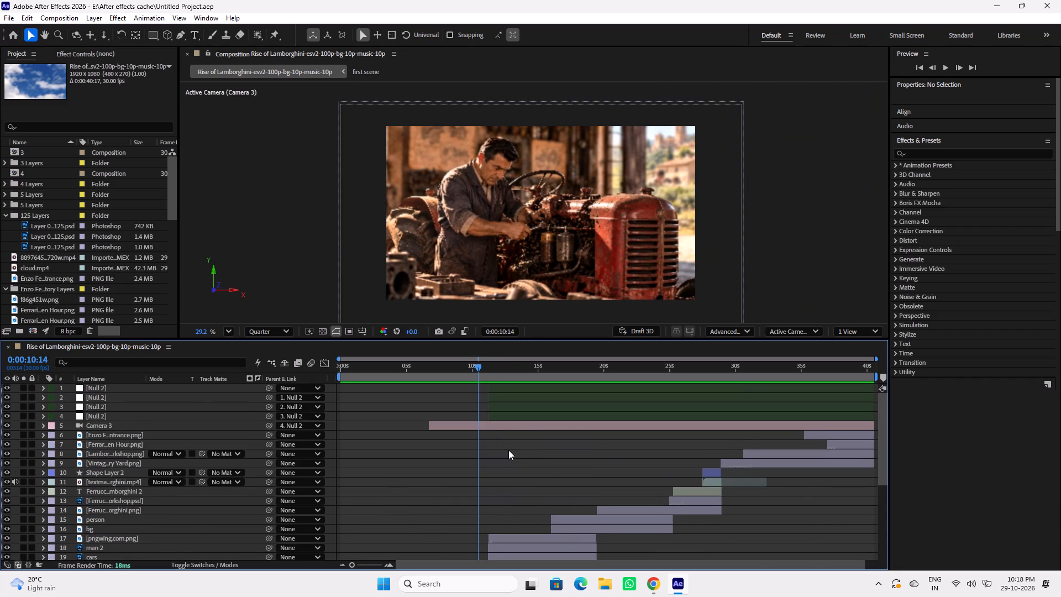
scroll(508, 450, up, 6)
scroll(508, 451, down, 6)
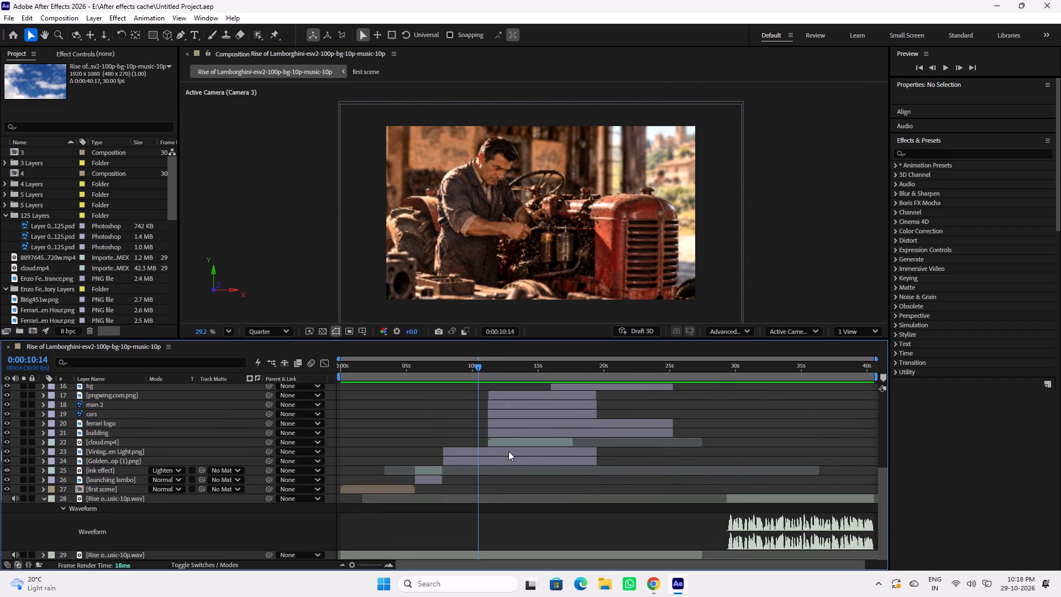
scroll(508, 451, down, 5)
click(777, 498)
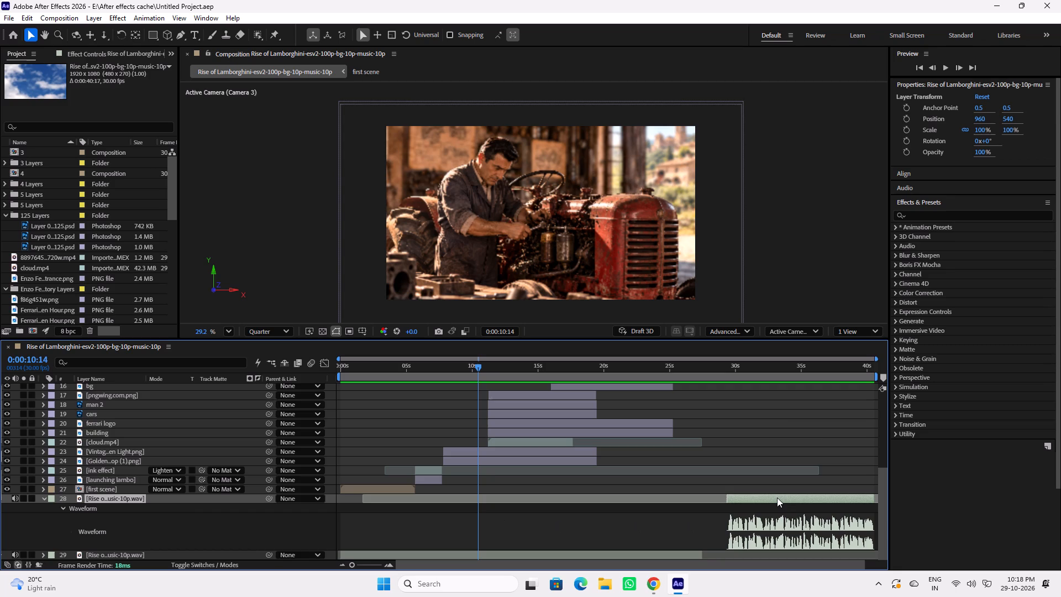
key(l)
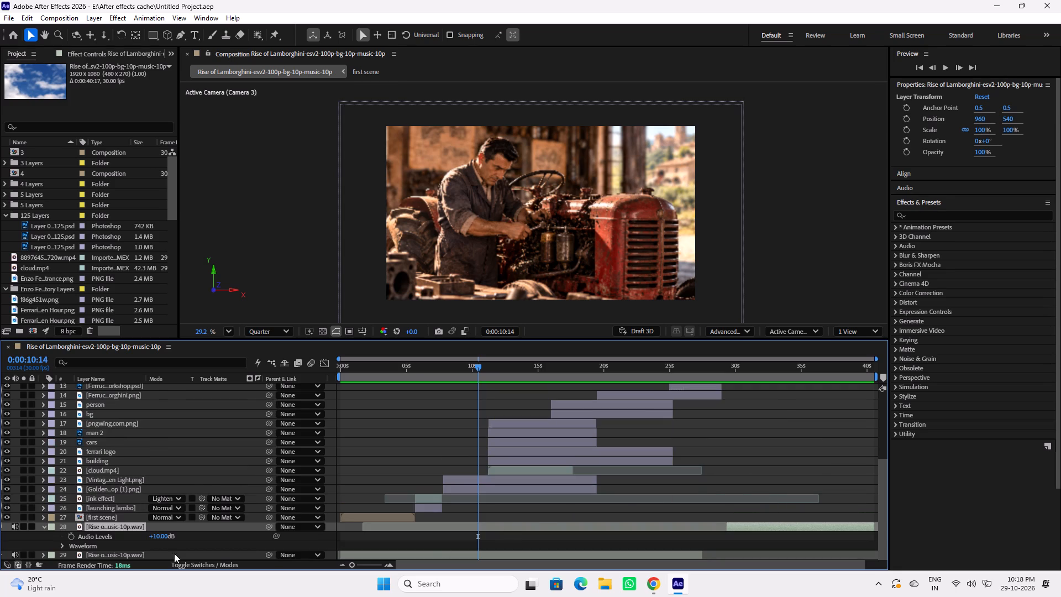
click(44, 527)
scroll(483, 462, up, 4)
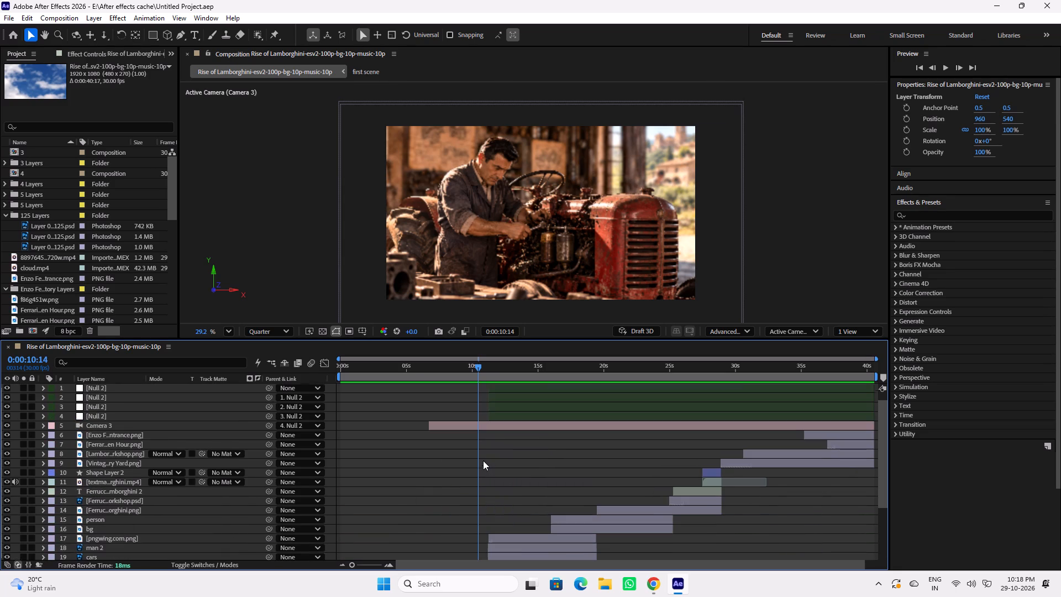
scroll(483, 460, up, 2)
key(ctrl+s)
scroll(496, 455, up, 3)
Scrub through the tractor-to-Ferrari door transition around 0:00:10:16 to 0:00:12:20, and play the composition on from 0:00:15:14.
drag(480, 368, 506, 368)
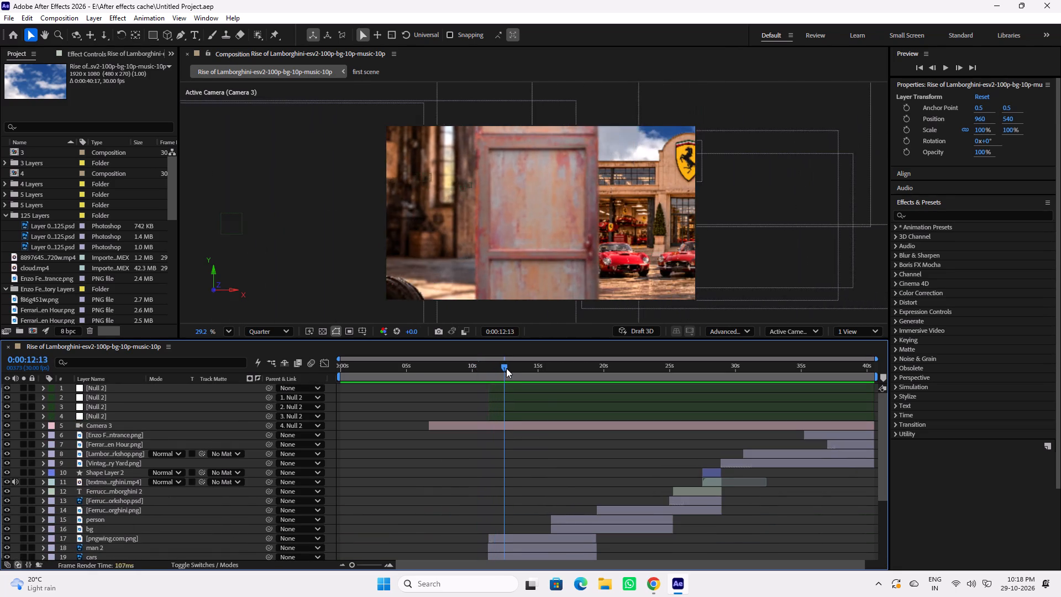
drag(506, 368, 510, 371)
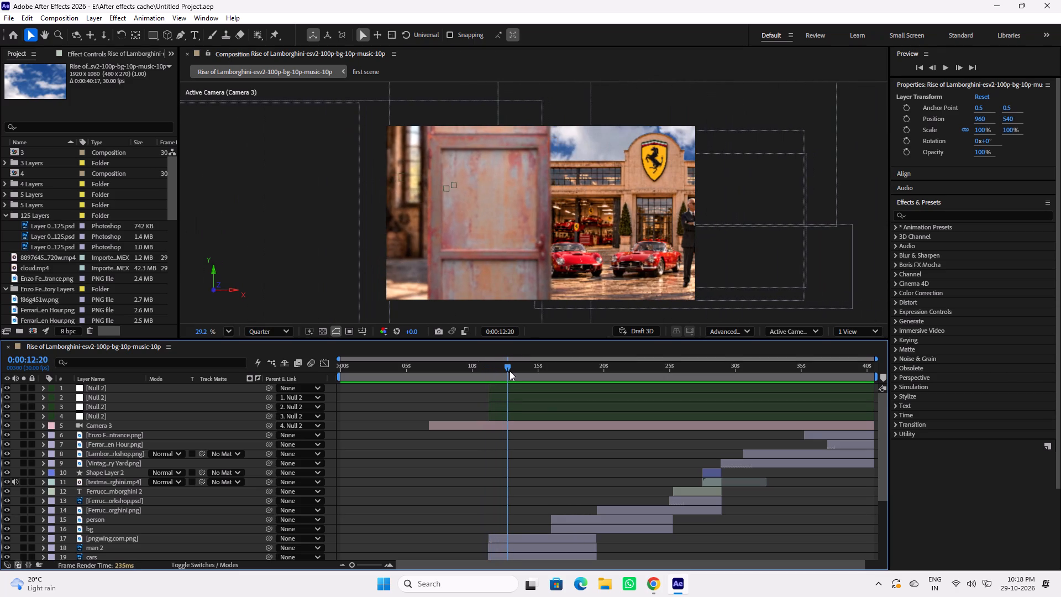
drag(510, 371, 482, 371)
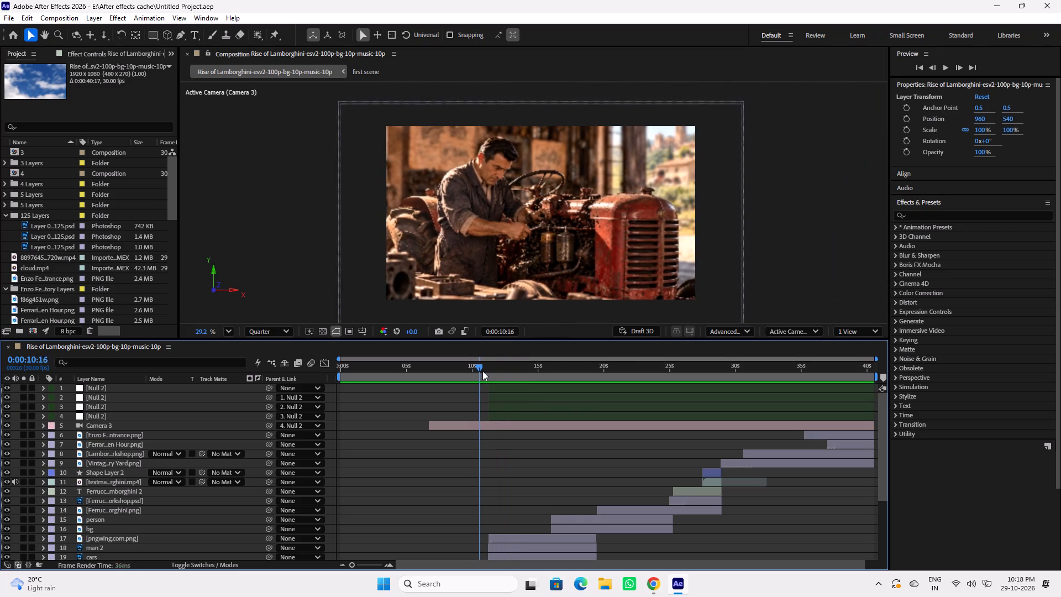
drag(482, 371, 499, 371)
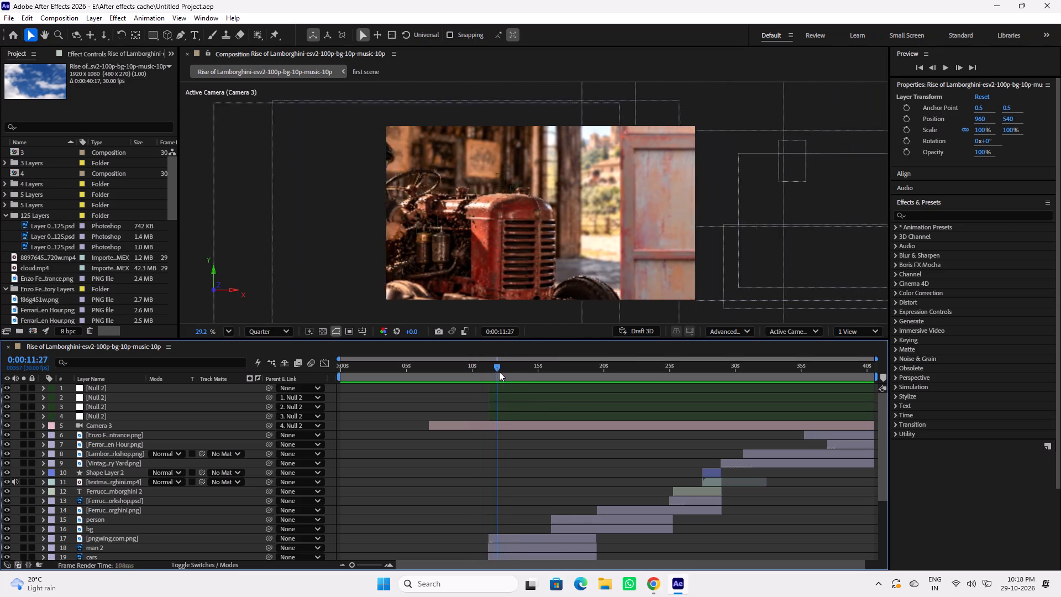
drag(499, 371, 550, 373)
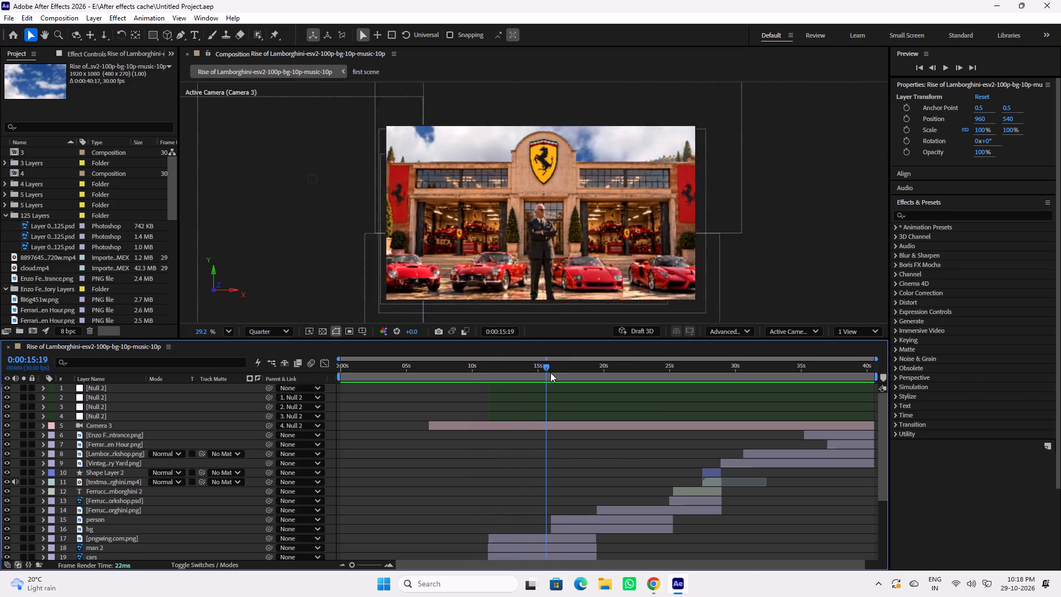
drag(550, 373, 546, 374)
key(space)
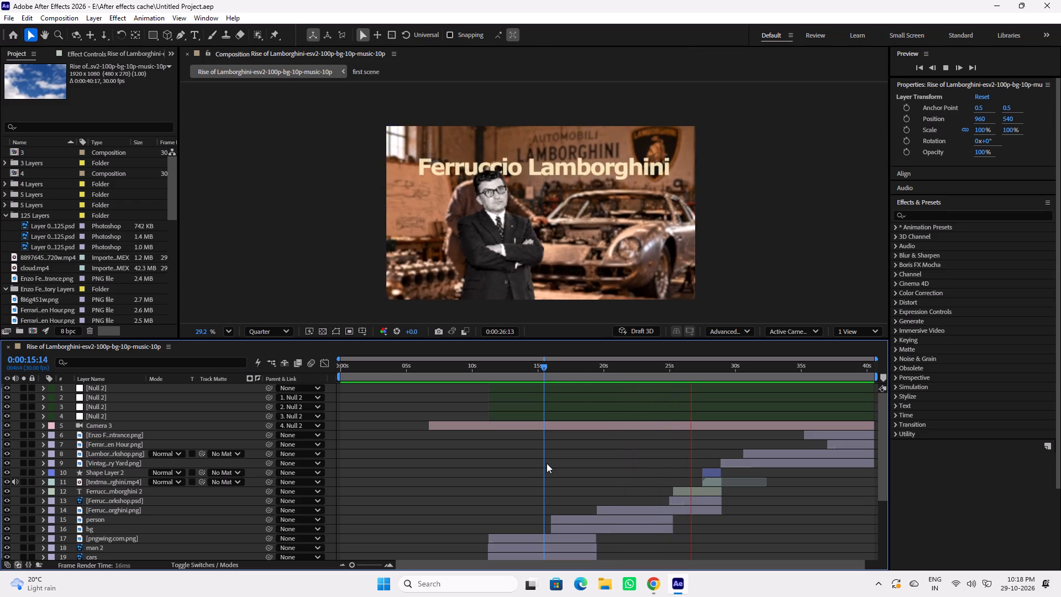
key(space)
Play from 0:00:00:00, recheck the ink-effect car launch scene near 0:00:06:11, save the project, and return to the start.
drag(383, 372, 353, 373)
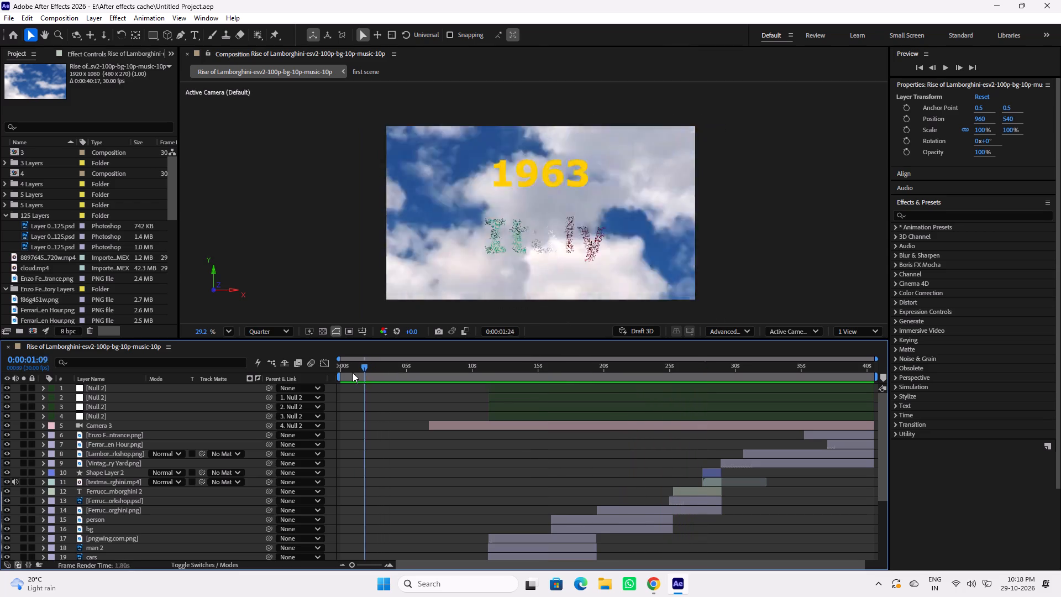
drag(353, 373, 332, 371)
key(space)
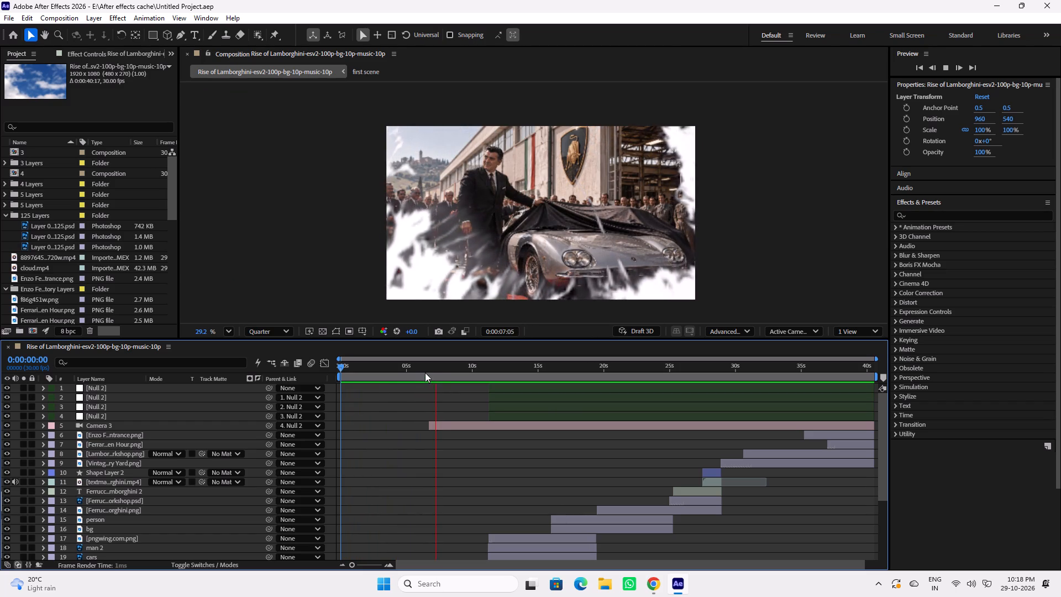
key(space)
drag(447, 365, 424, 366)
key(ctrl+s)
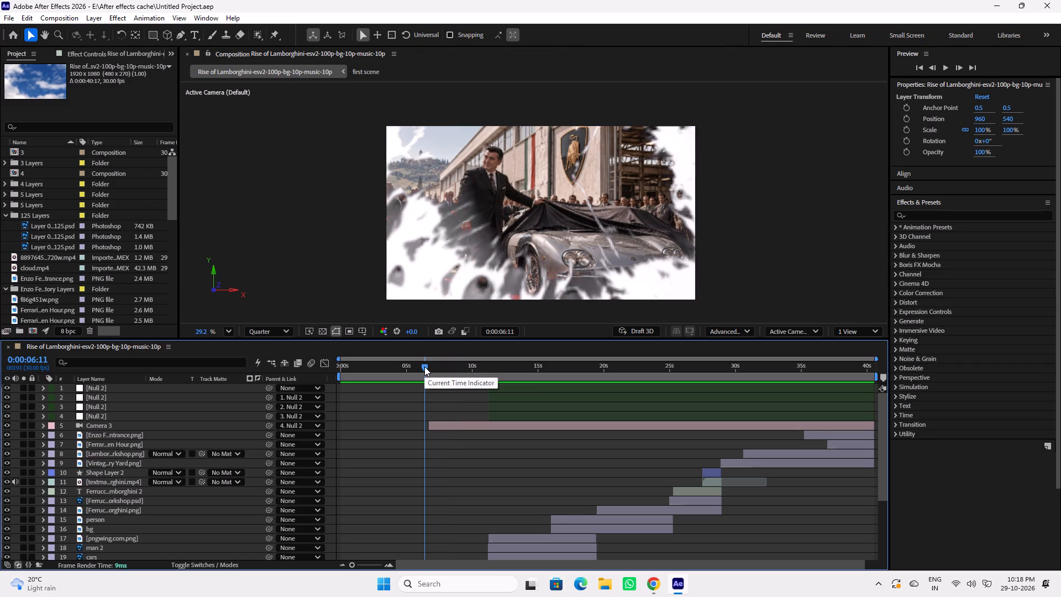
drag(413, 366, 354, 370)
drag(366, 367, 328, 368)
drag(356, 368, 339, 366)
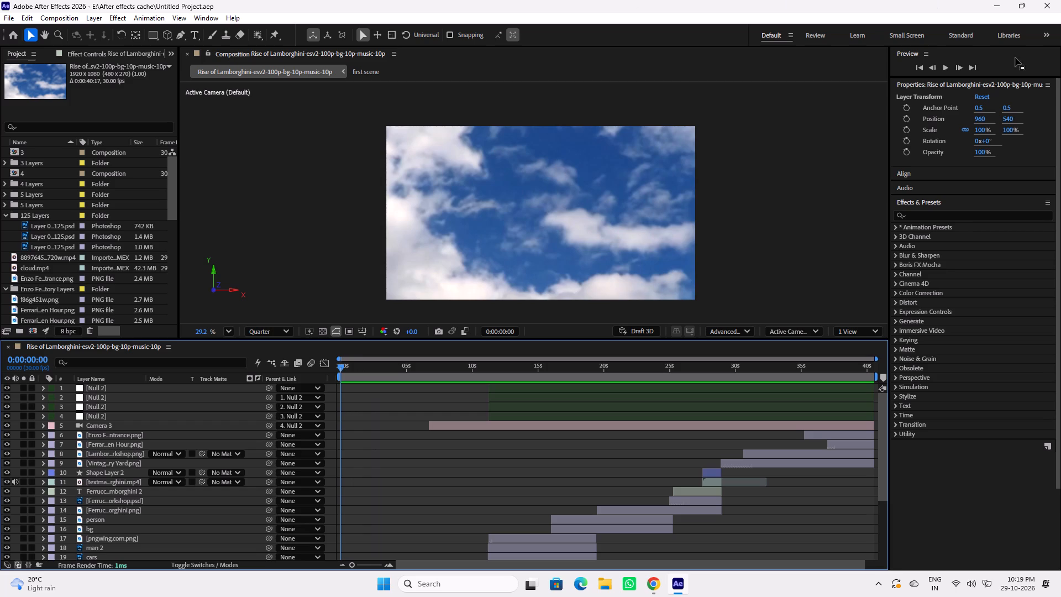
Minimize After Effects, refresh the desktop, and launch Audacity.
click(991, 5)
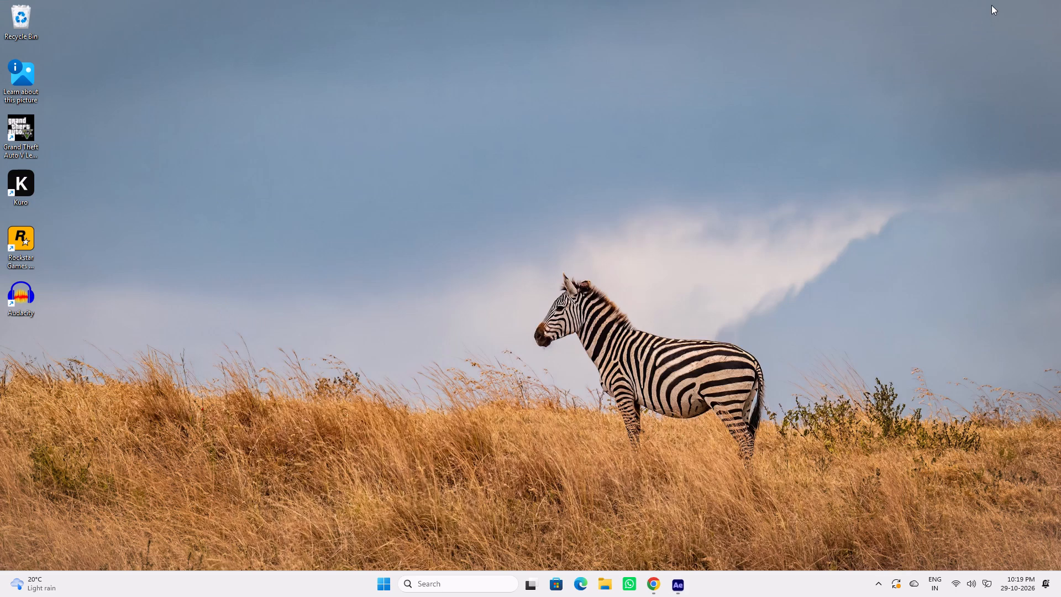
right_click(395, 290)
click(448, 336)
double_click(27, 290)
Open the recent file Rise of Lamborghini.txt in Notepad and move its window clear of the screen edge.
click(386, 583)
click(562, 221)
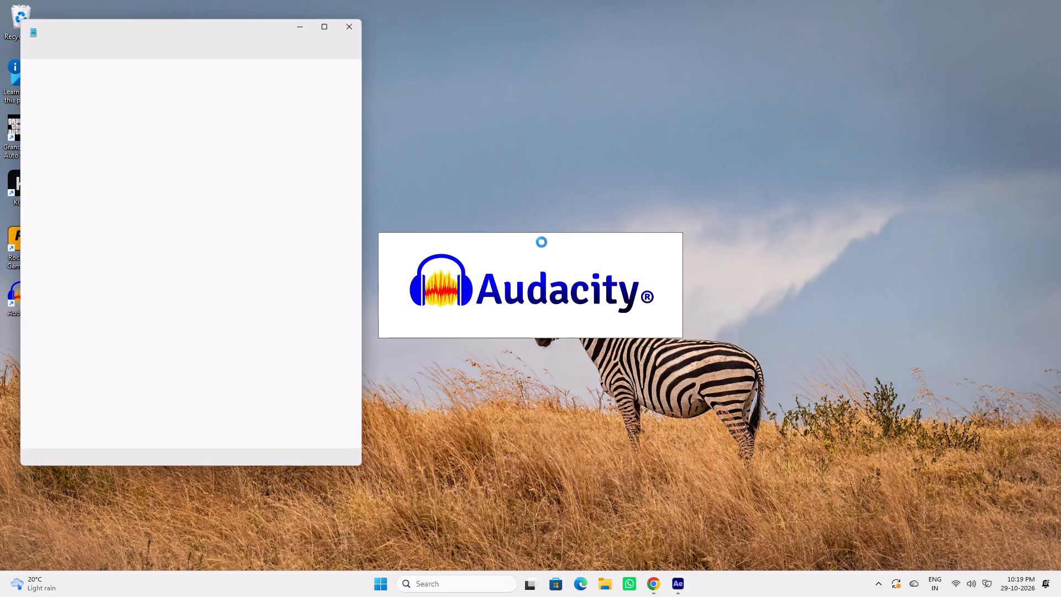
click(33, 45)
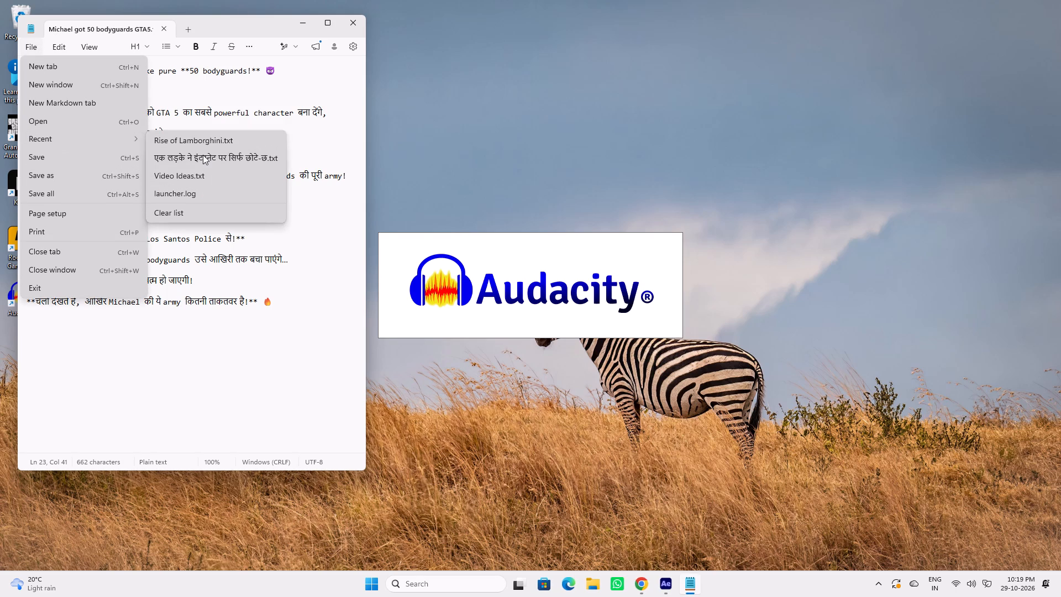
click(209, 146)
scroll(165, 155, up, 8)
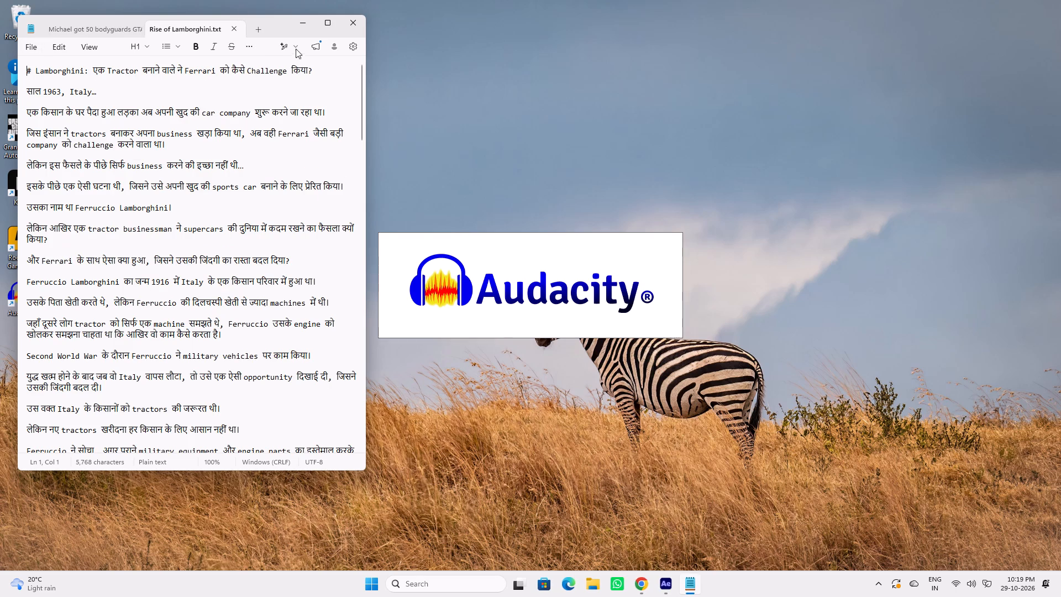
drag(274, 29, 374, 59)
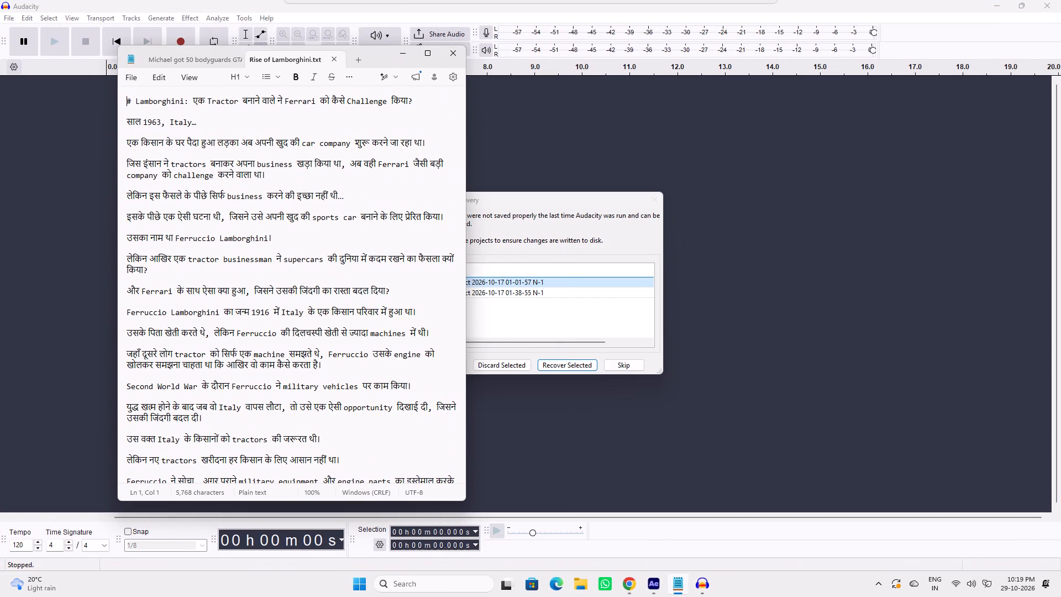
Skip the recovery of the unsaved Audacity projects.
click(605, 366)
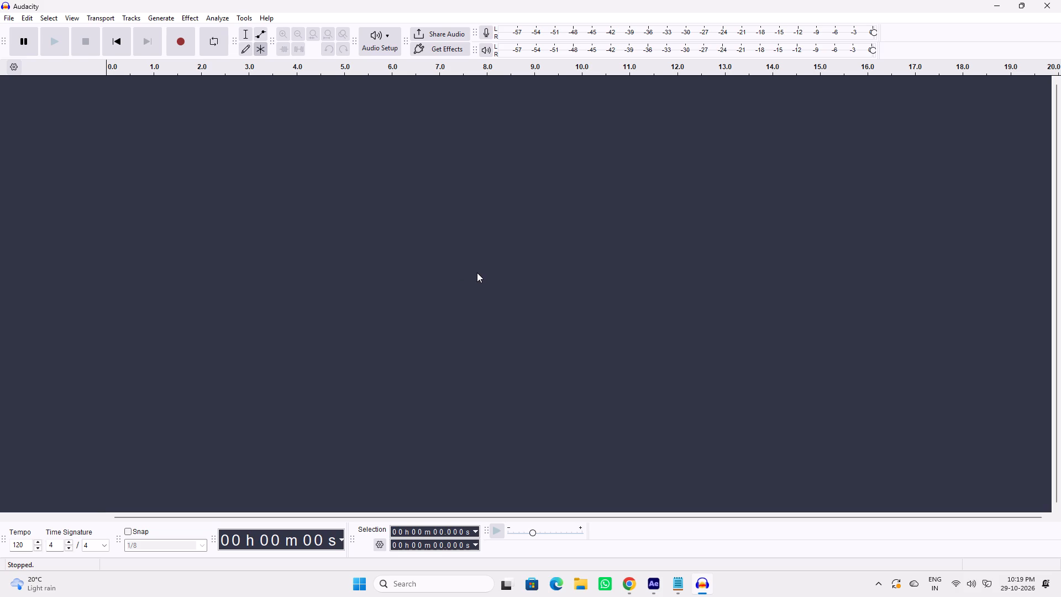
Arrange the script and Audacity windows side by side, with the script in the left half and Audacity in the right.
click(674, 580)
drag(380, 59, 742, 67)
click(193, 130)
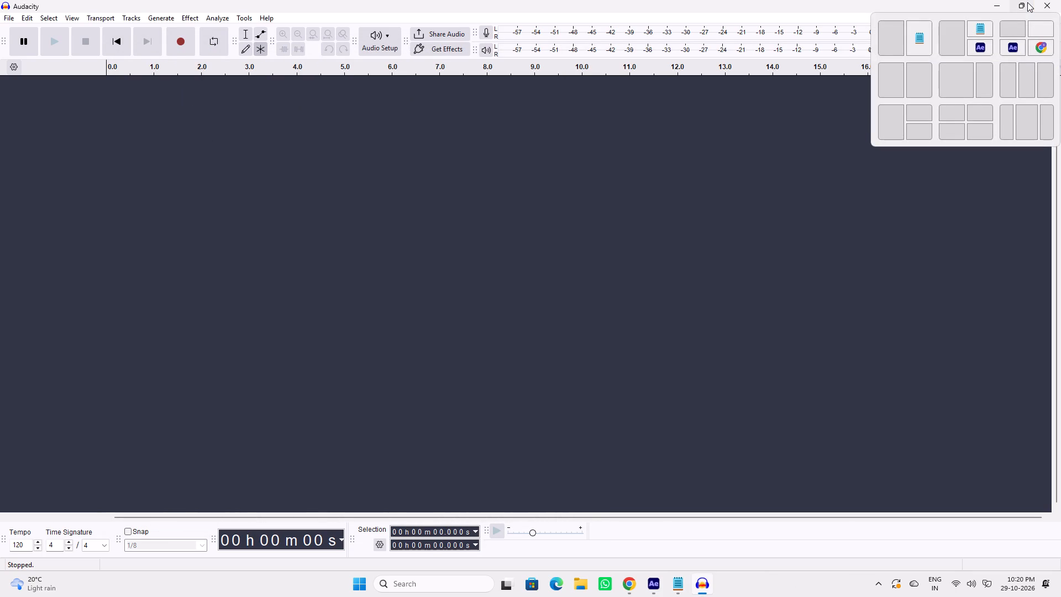
click(895, 43)
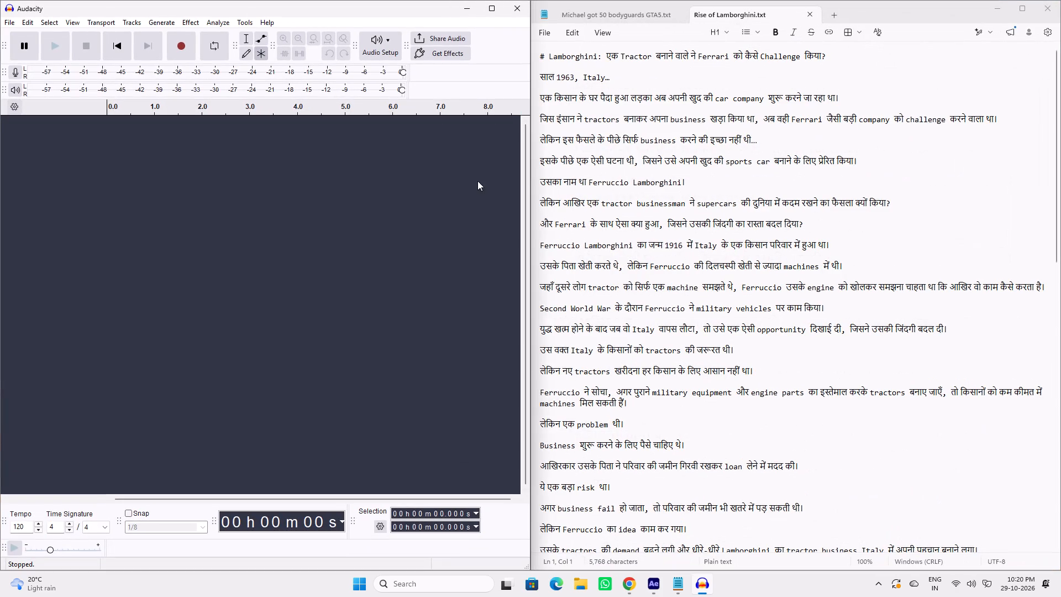
scroll(636, 256, up, 3)
click(905, 48)
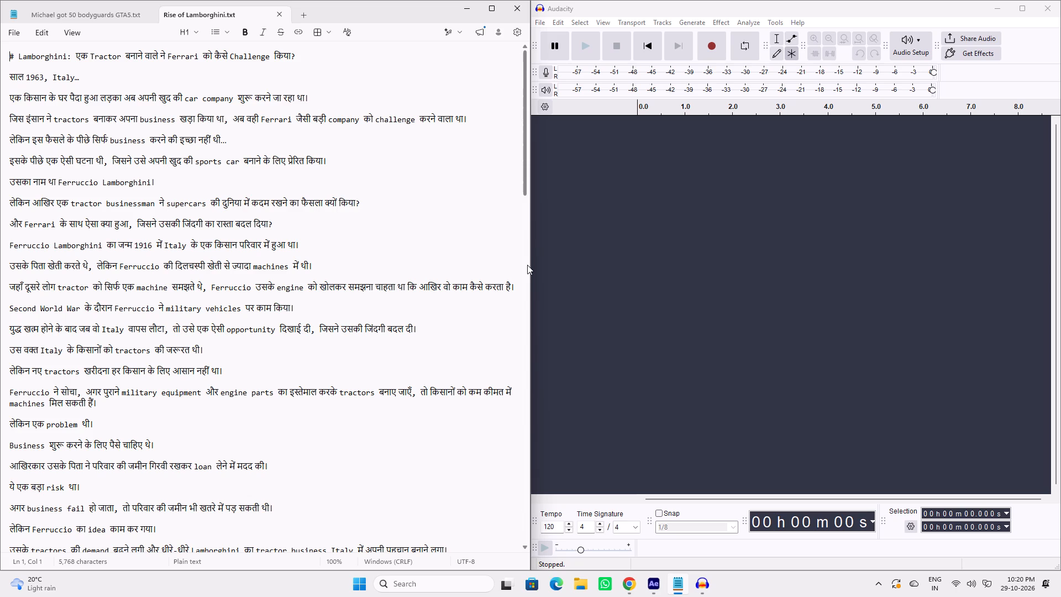
Look at the Michael bodyguards GTA5 script, return to Rise of Lamborghini.txt, and save it.
click(107, 12)
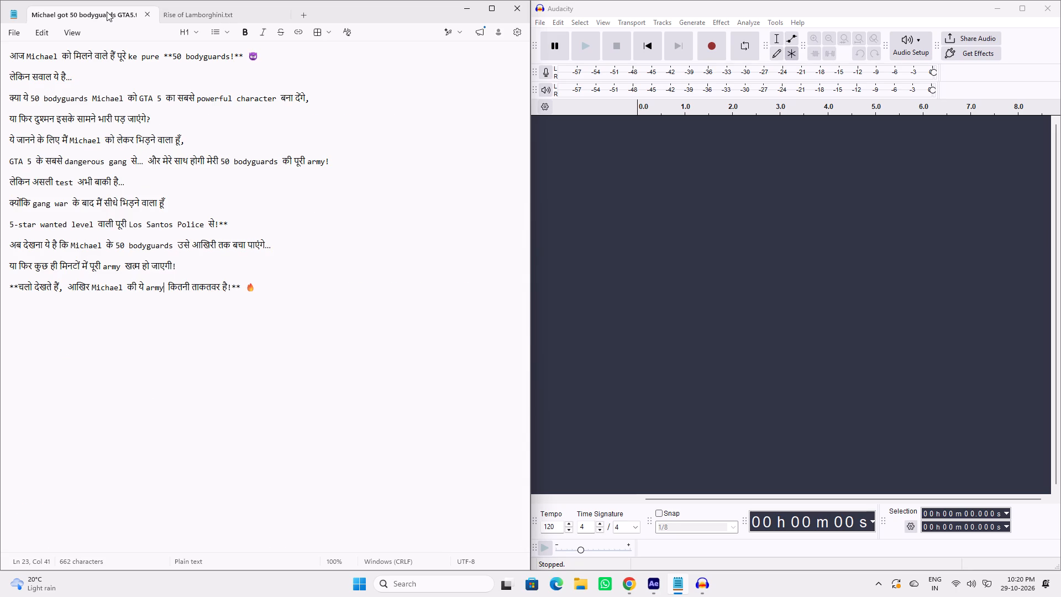
click(213, 7)
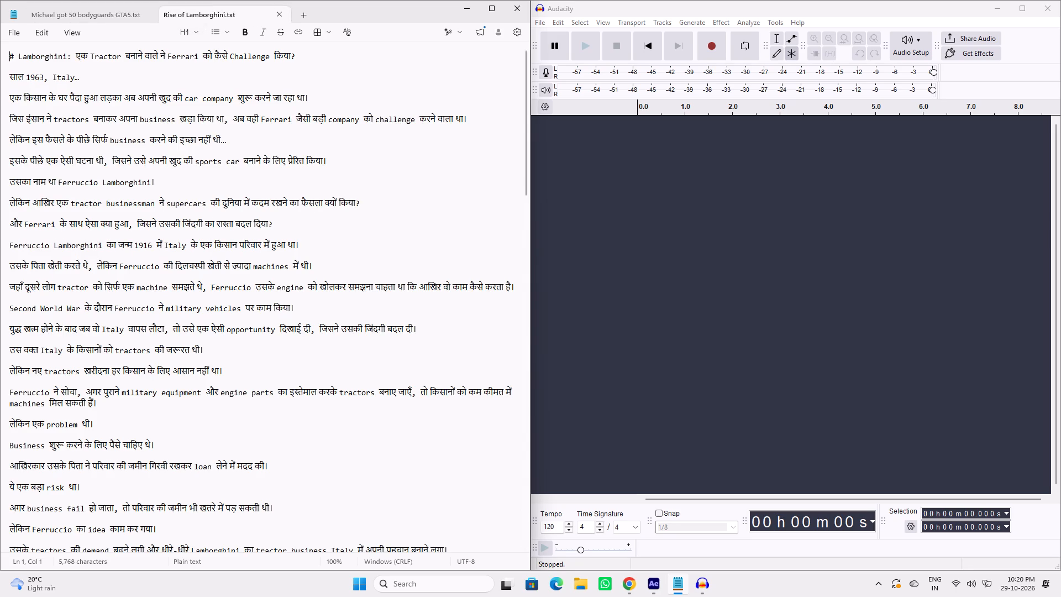
key(ctrl+s)
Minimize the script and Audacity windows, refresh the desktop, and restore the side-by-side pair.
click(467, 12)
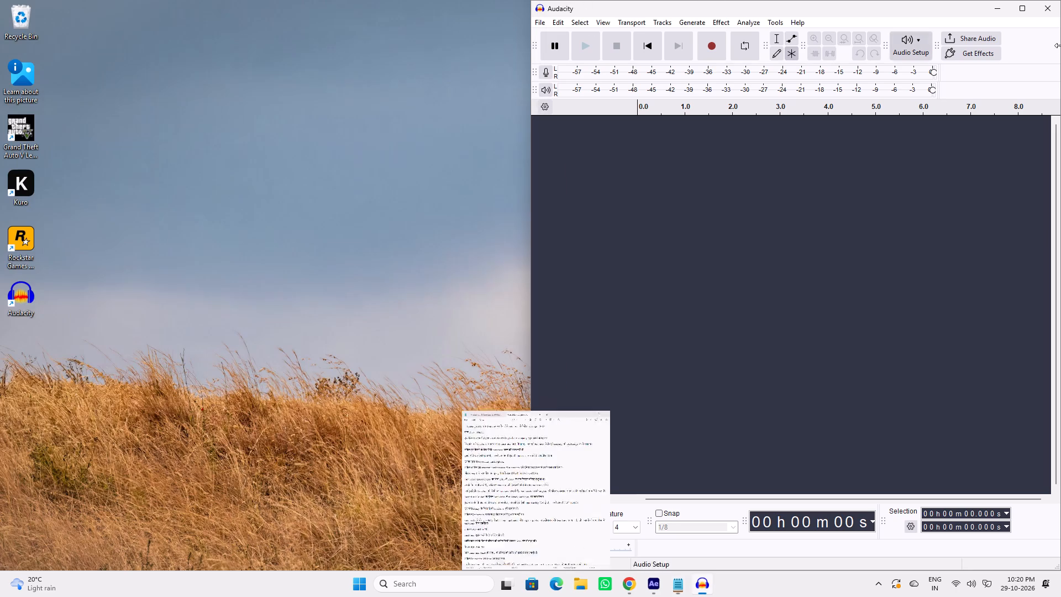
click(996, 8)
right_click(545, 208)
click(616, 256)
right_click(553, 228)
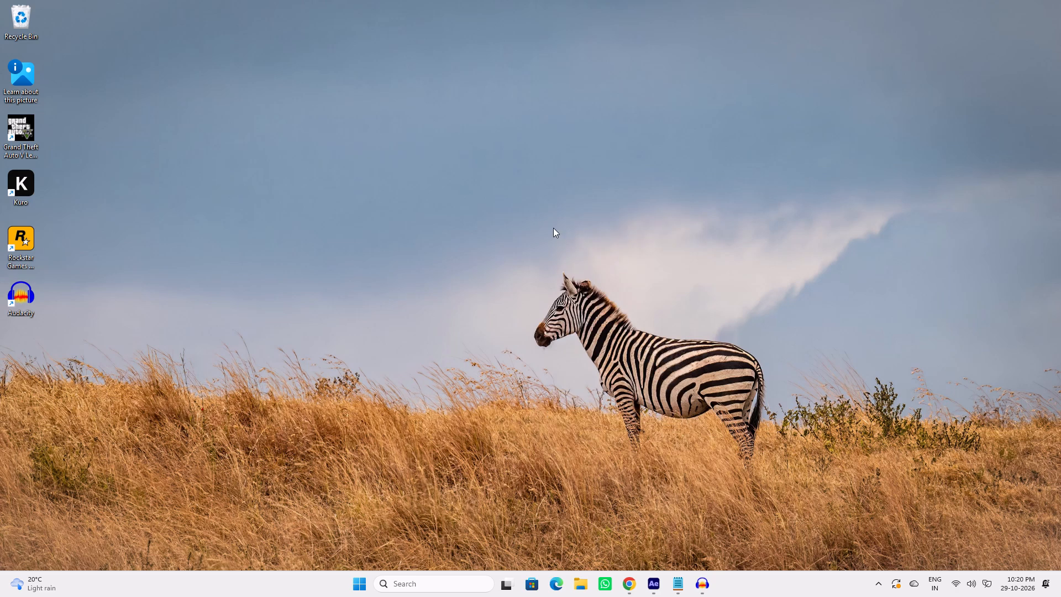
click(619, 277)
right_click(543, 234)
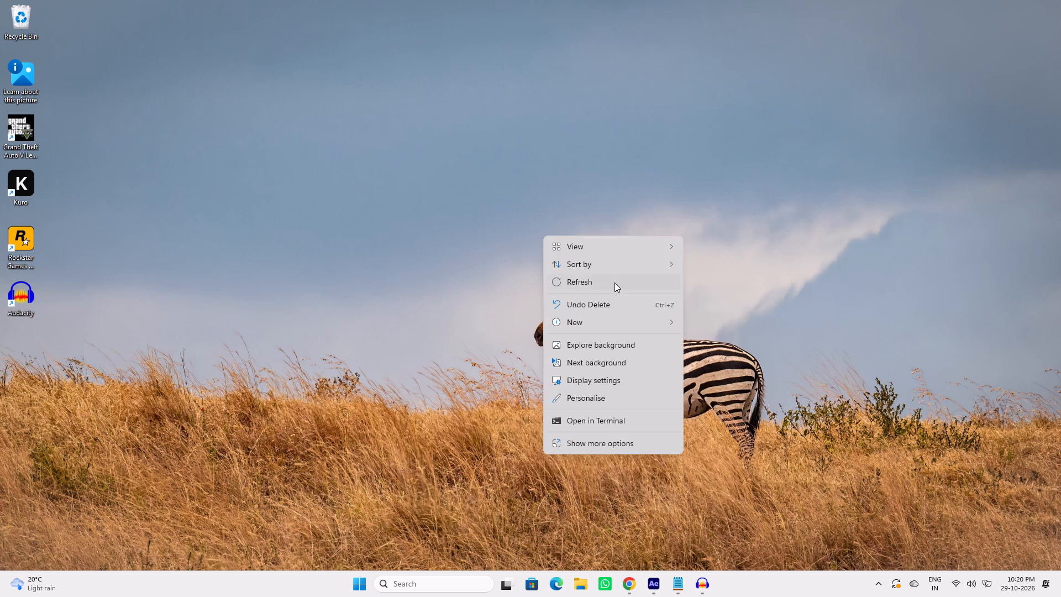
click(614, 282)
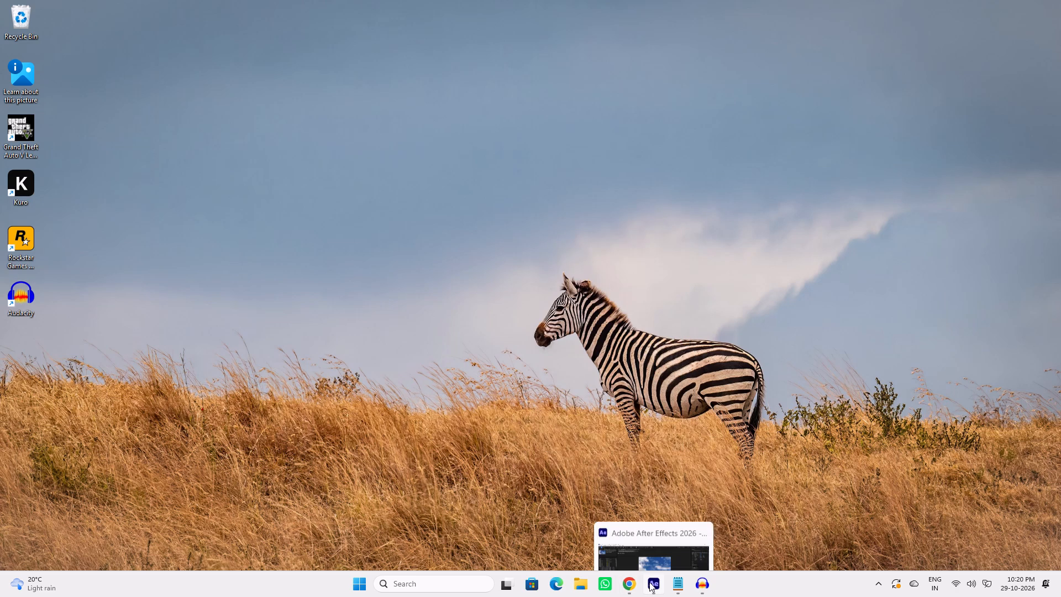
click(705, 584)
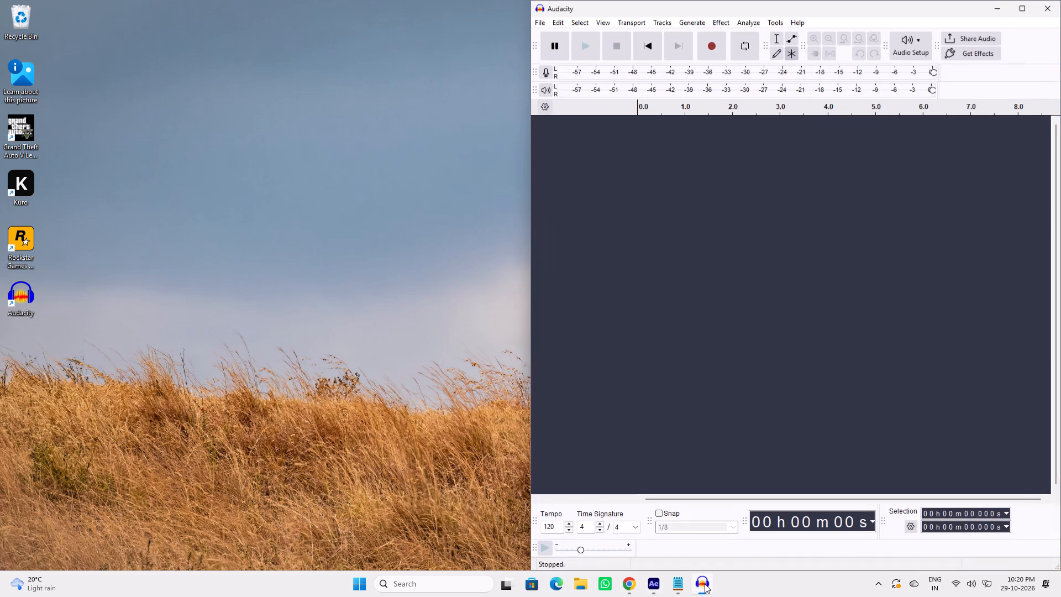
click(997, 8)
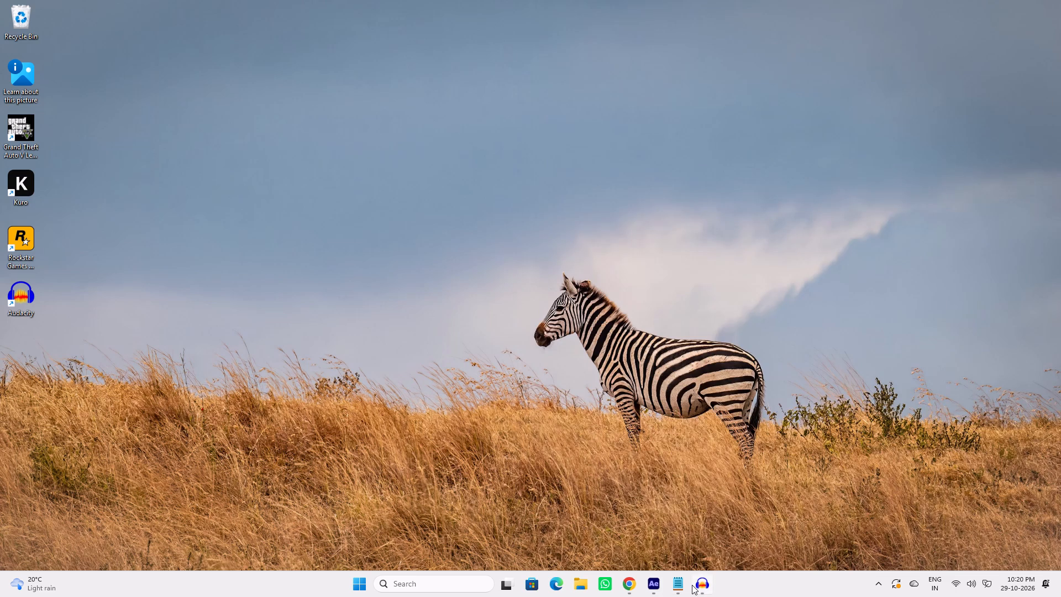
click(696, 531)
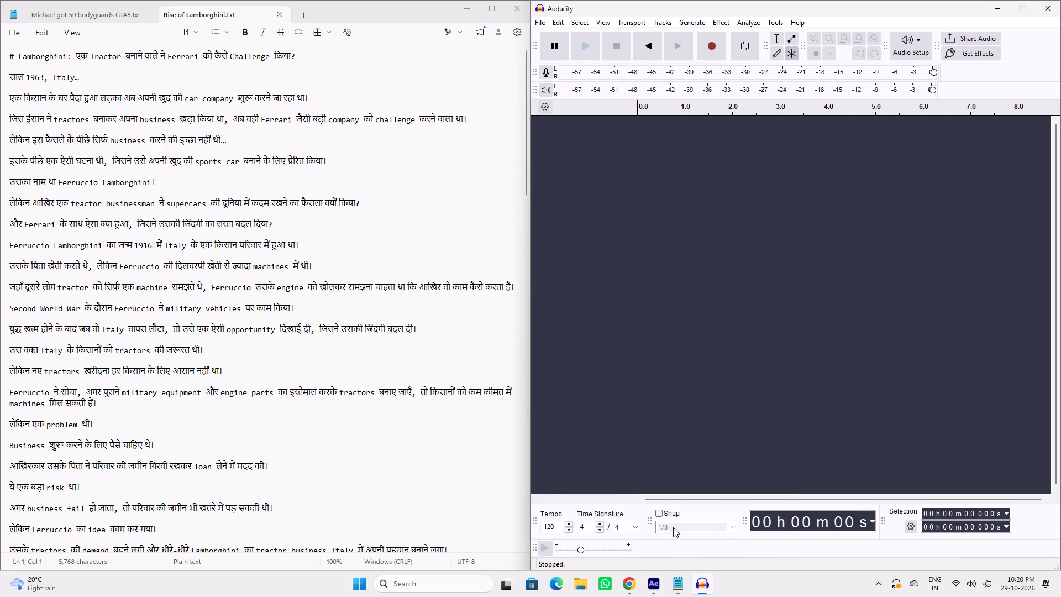